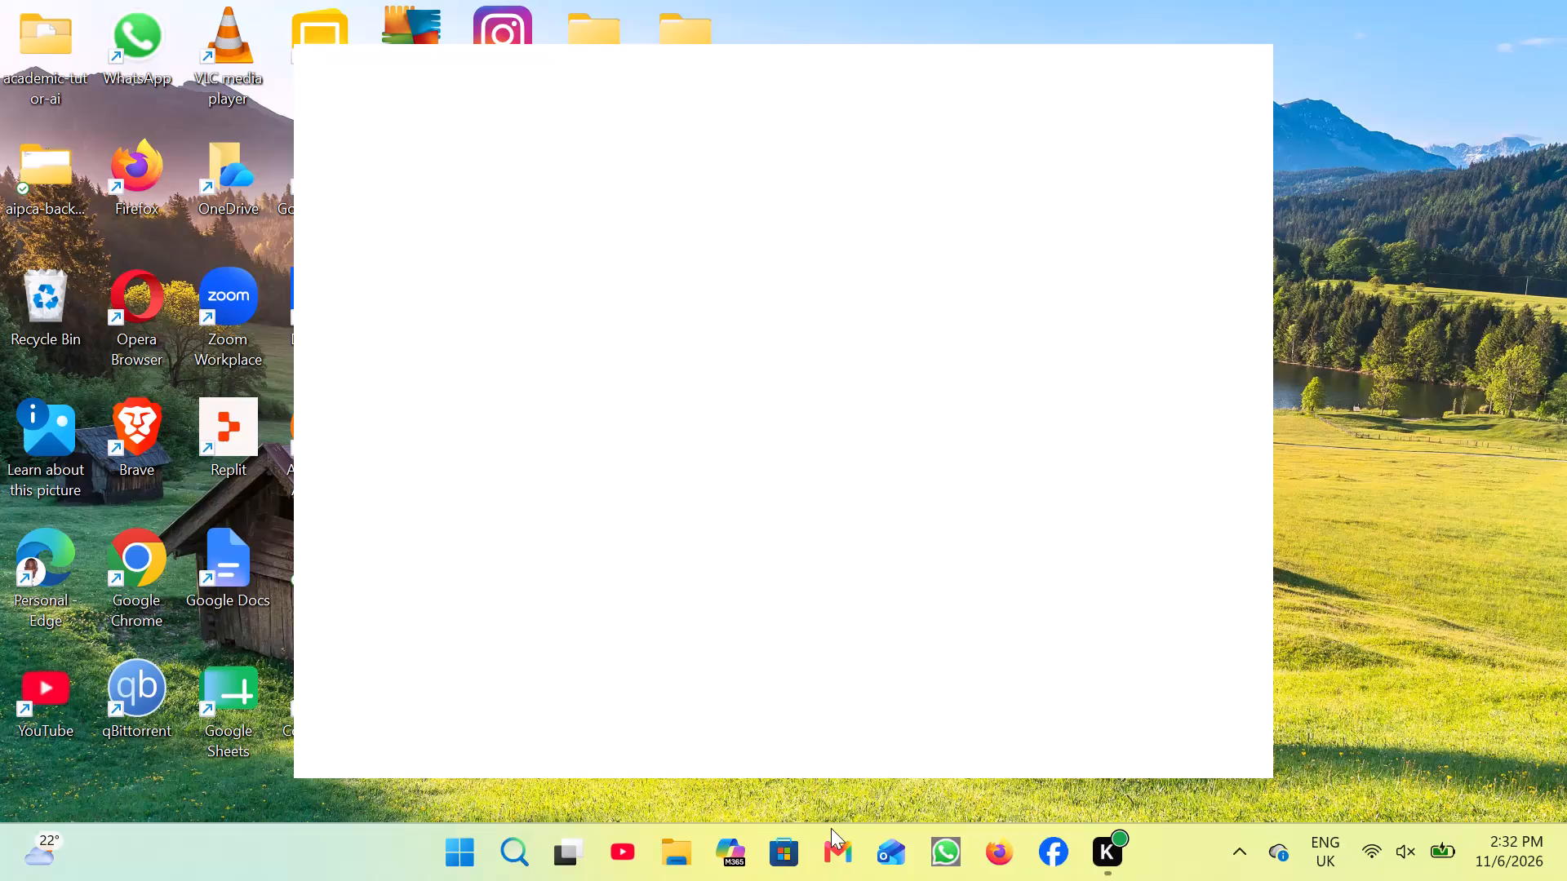
Find and launch PowerPoint.
{"action": "left_click", "coordinate": [458, 857]}
{"action": "type", "text": "power"}
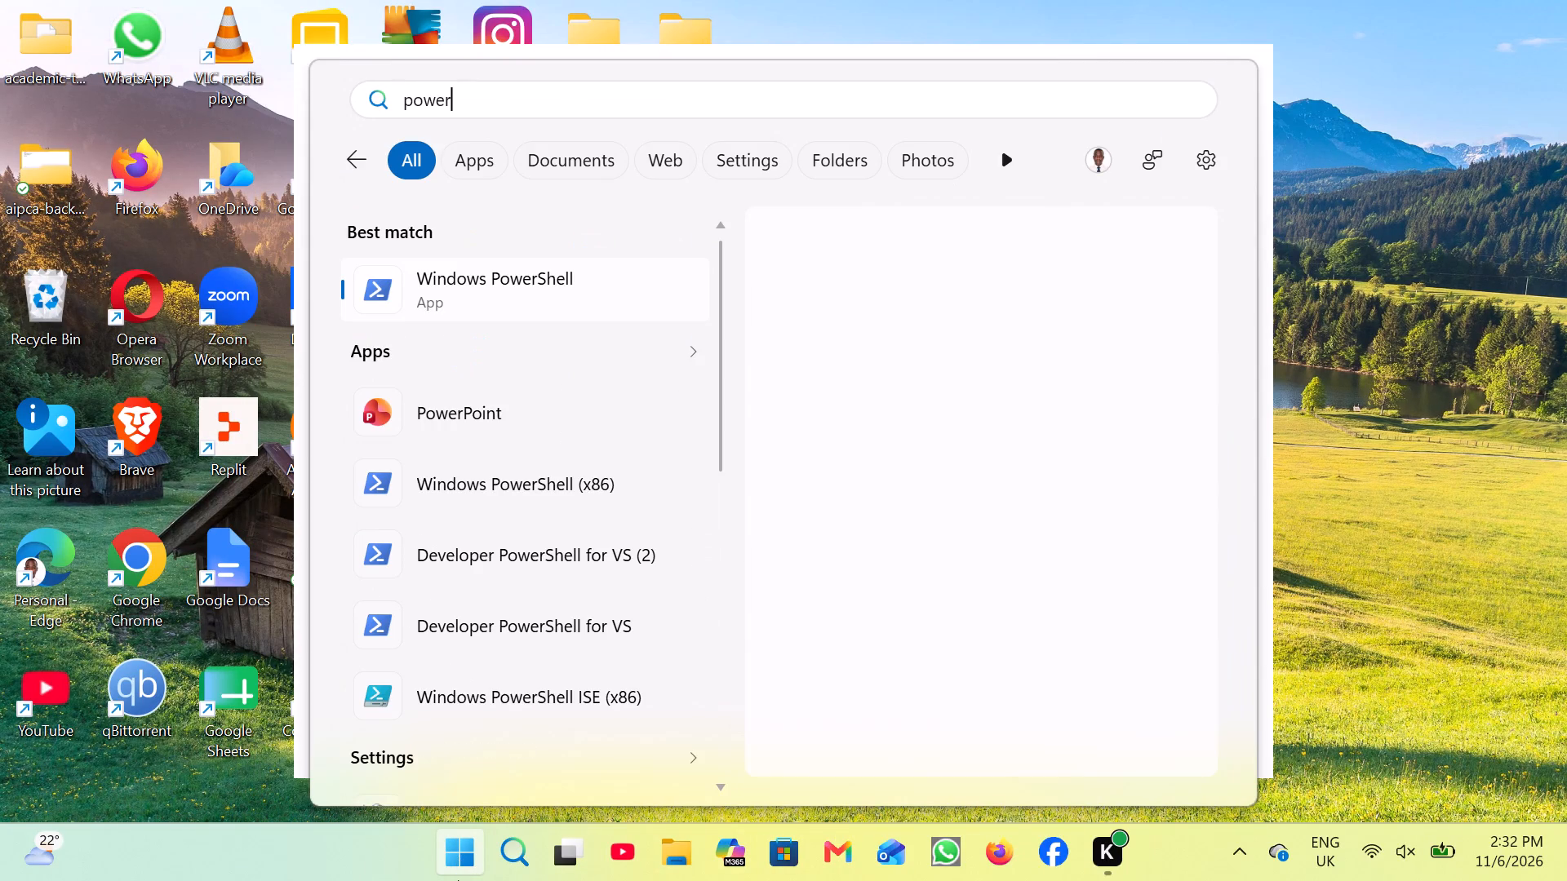
{"action": "left_click", "coordinate": [513, 417]}
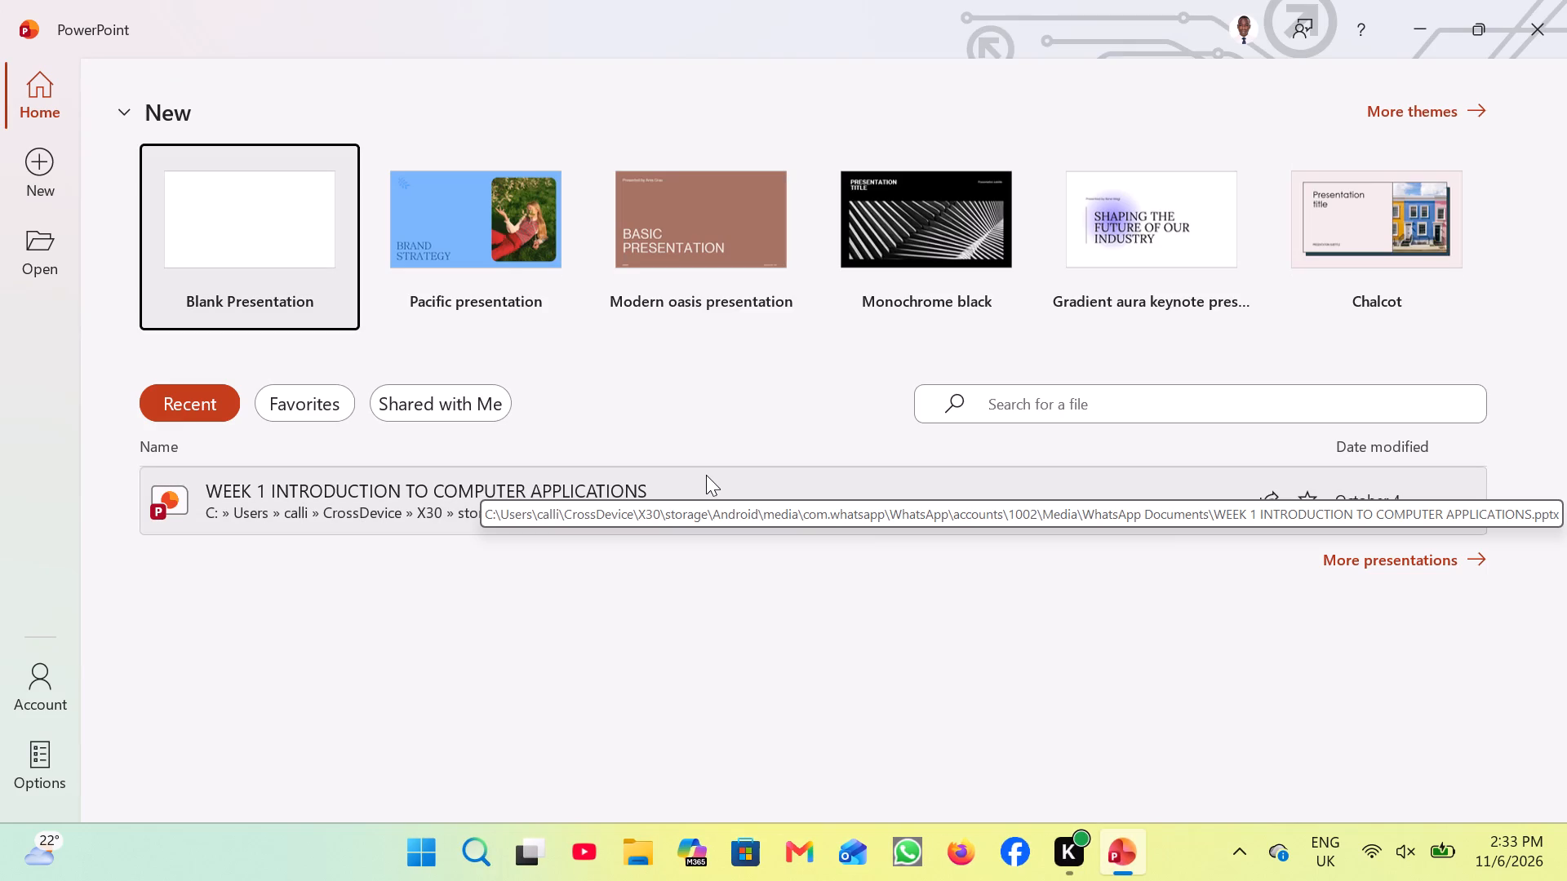
Accept the Microsoft 365 license agreement and create a blank presentation.
{"action": "scroll", "coordinate": [912, 228], "scroll_direction": "left", "scroll_amount": 3}
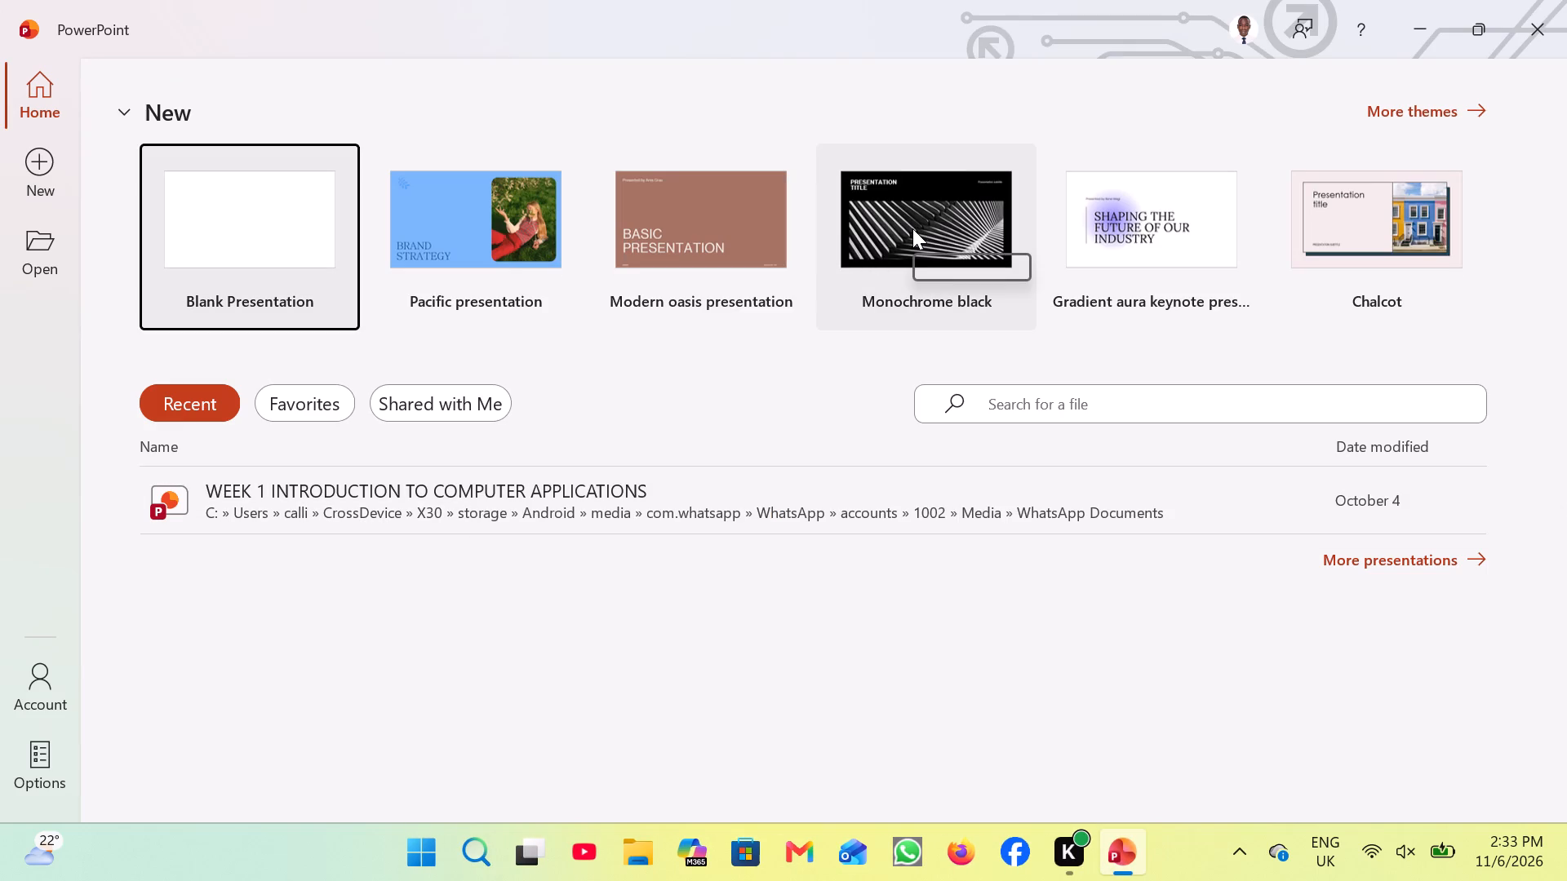
{"action": "scroll", "coordinate": [912, 228], "scroll_direction": "left", "scroll_amount": 1}
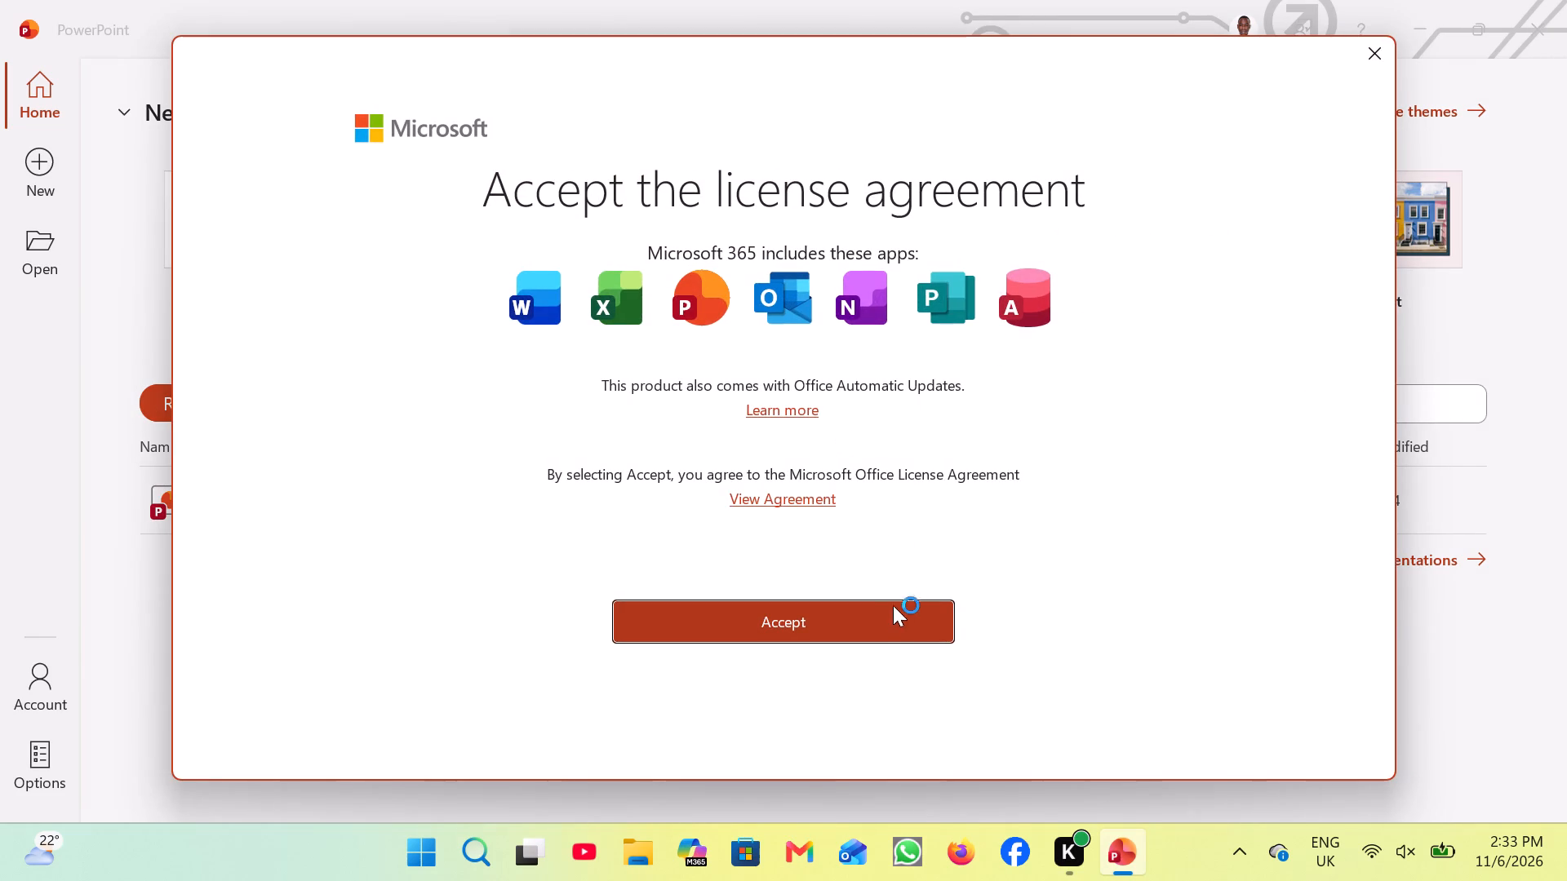
{"action": "left_click", "coordinate": [881, 626]}
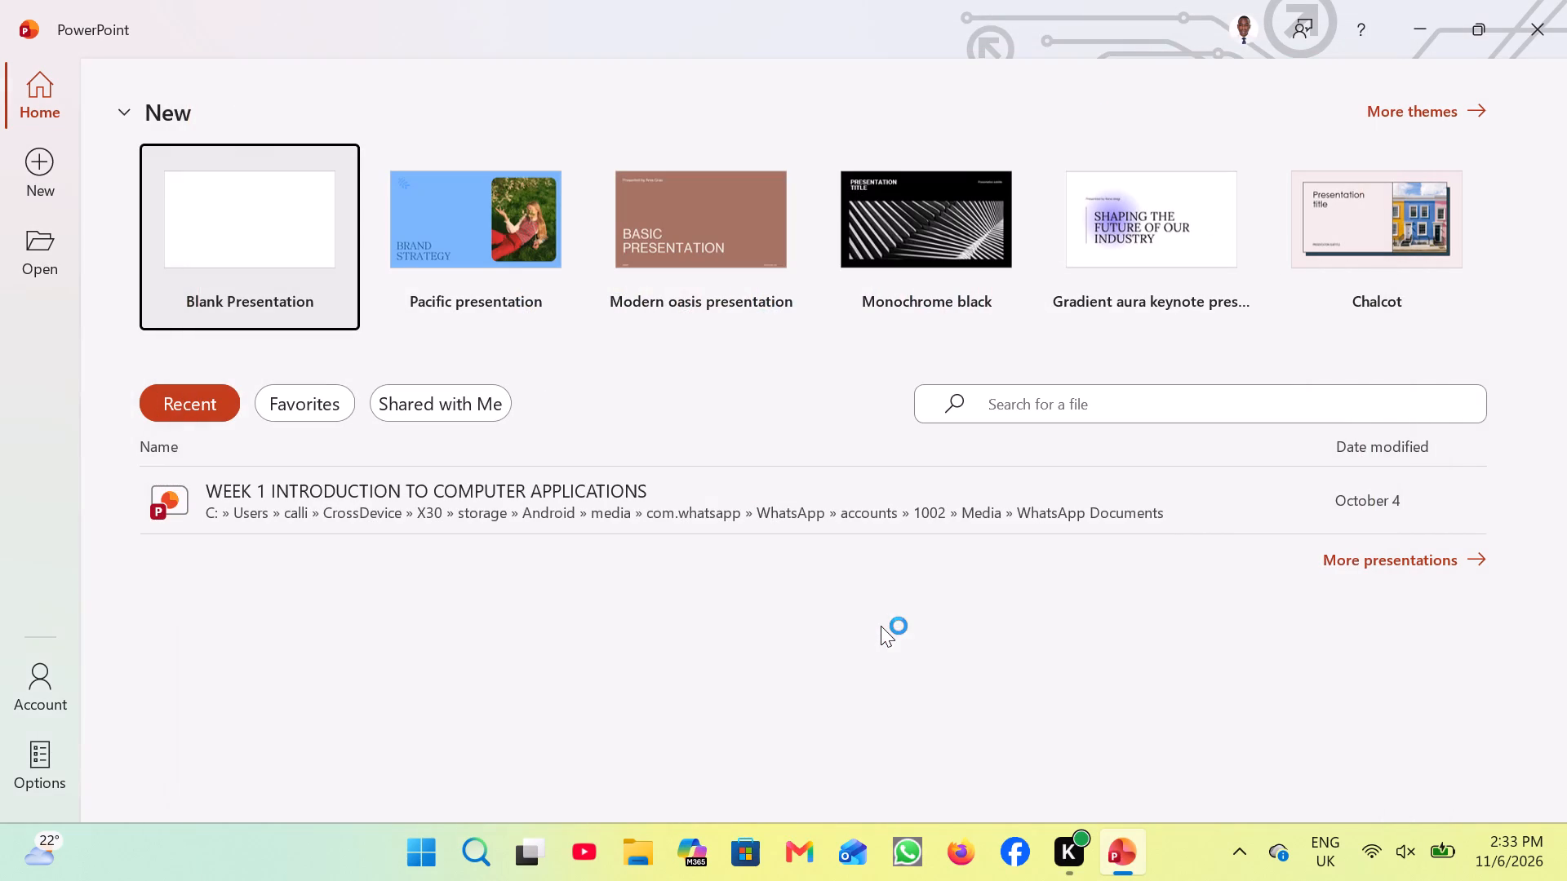
{"action": "left_click", "coordinate": [226, 269]}
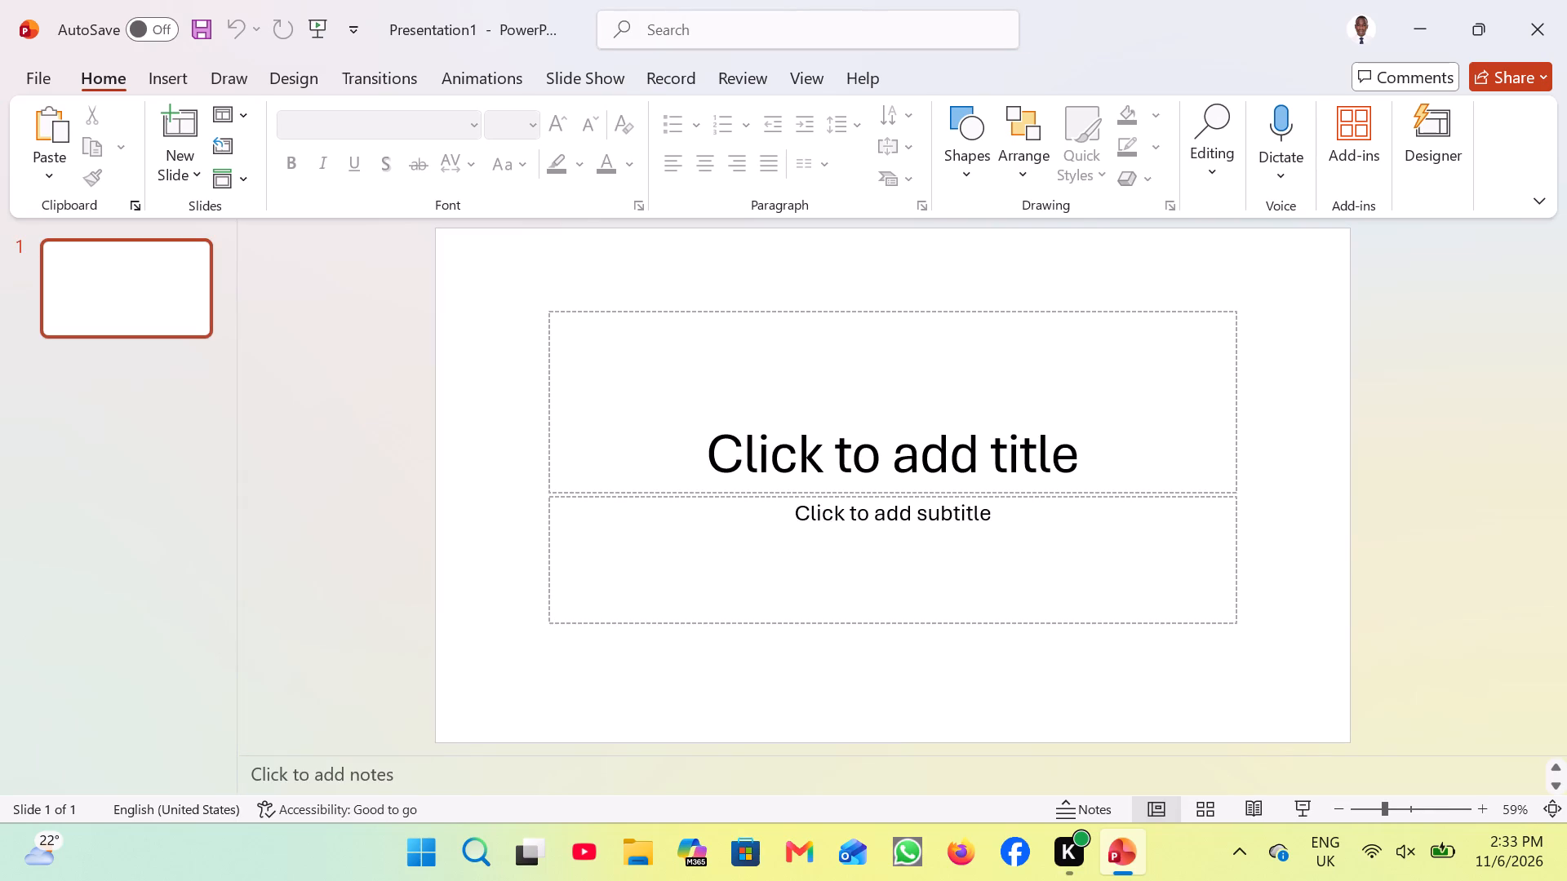
Cut the empty title and subtitle placeholders from the first slide, leaving it blank.
{"action": "left_click", "coordinate": [763, 431]}
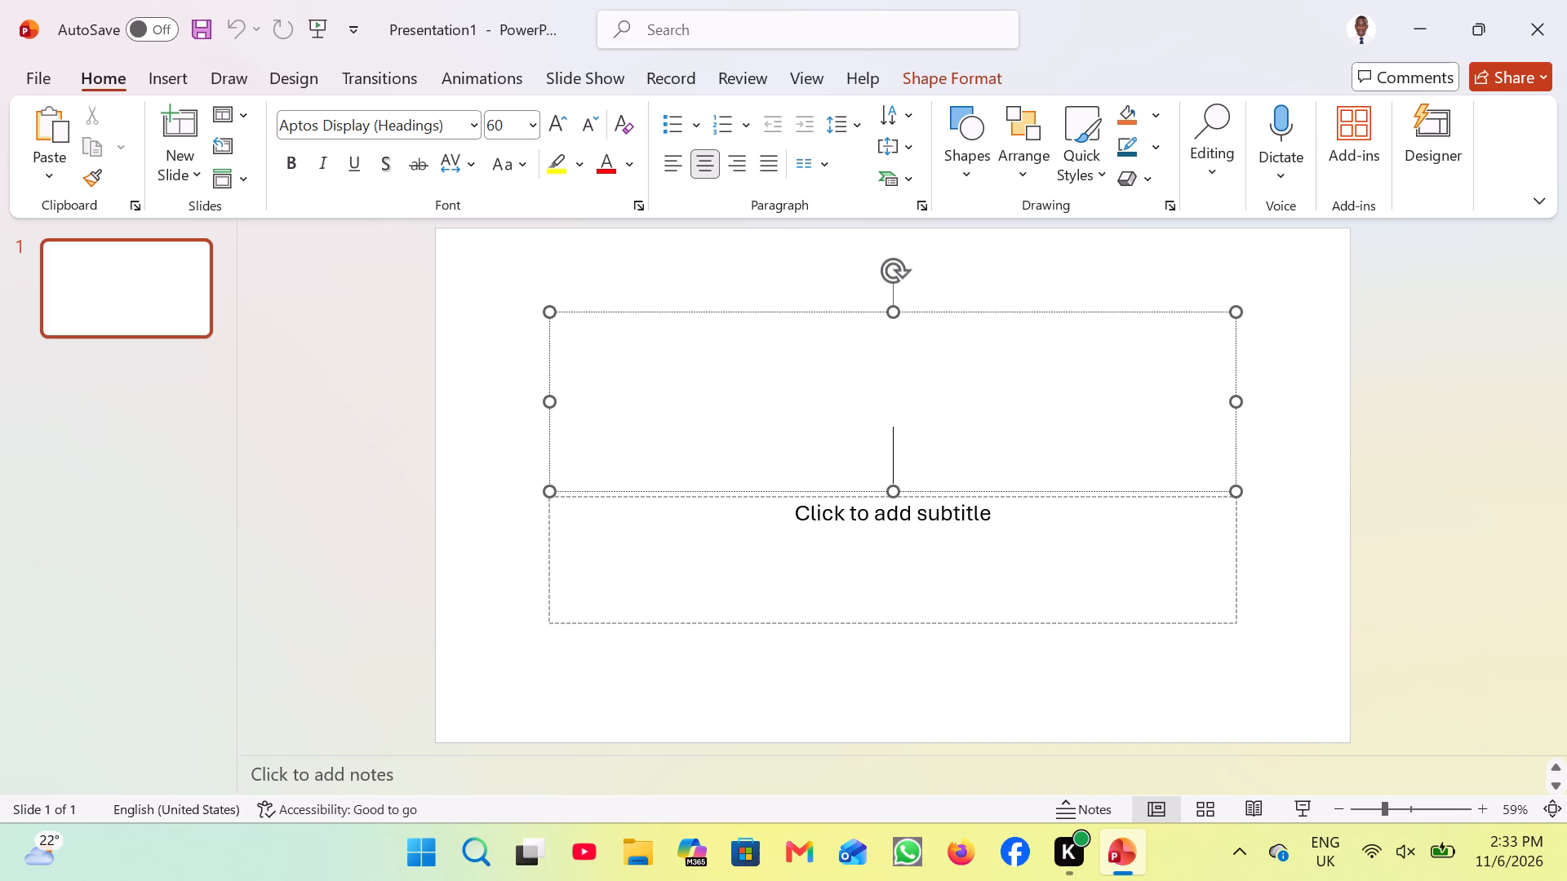
{"action": "left_click", "coordinate": [919, 307]}
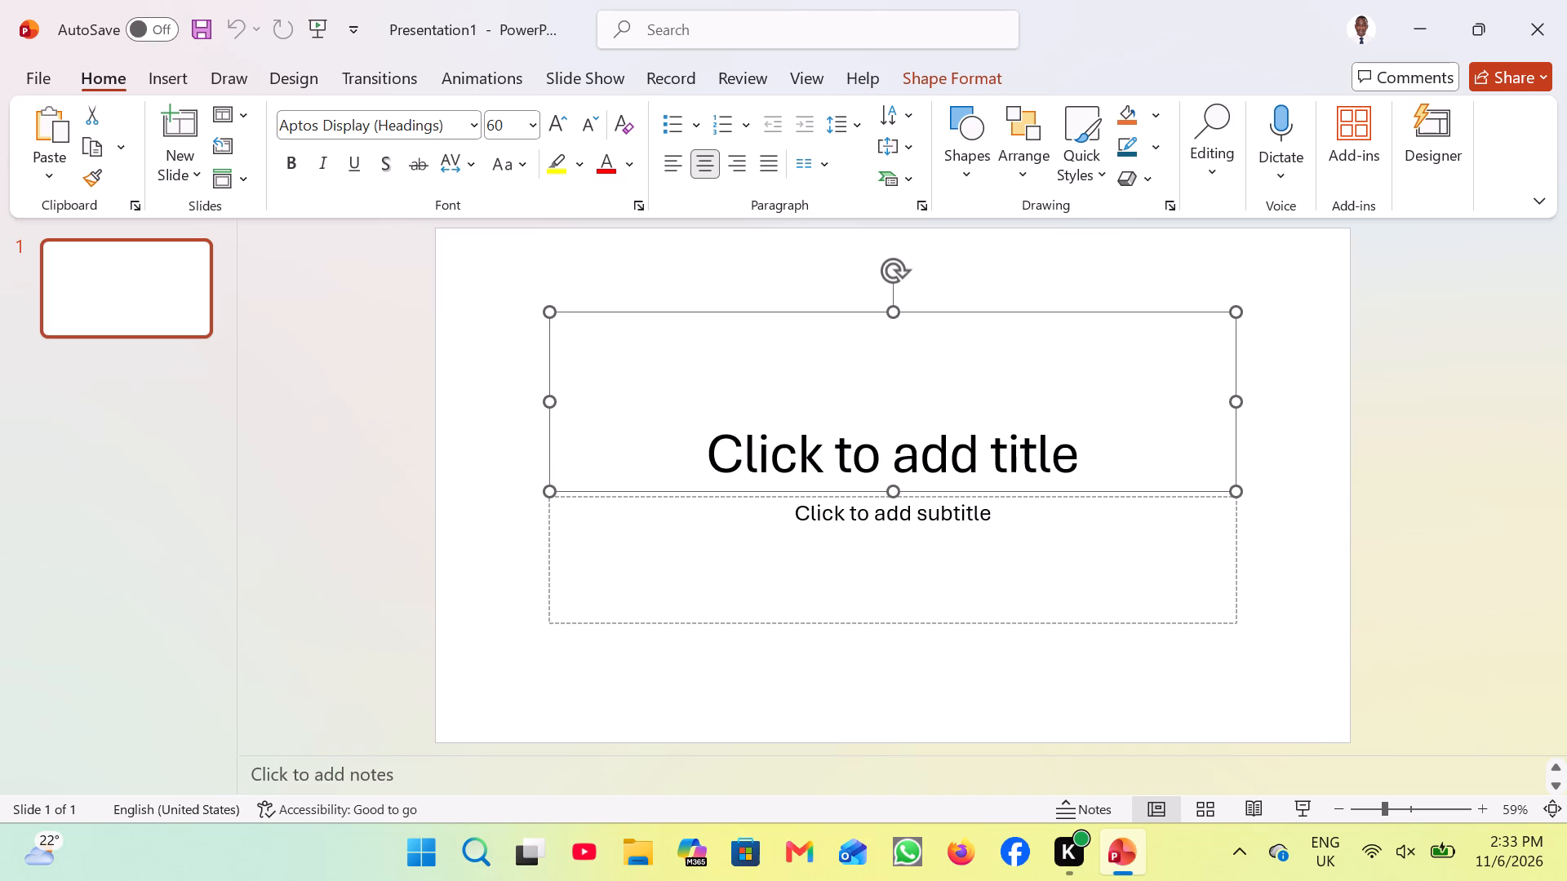
{"action": "left_click", "coordinate": [919, 307]}
{"action": "right_click", "coordinate": [919, 307]}
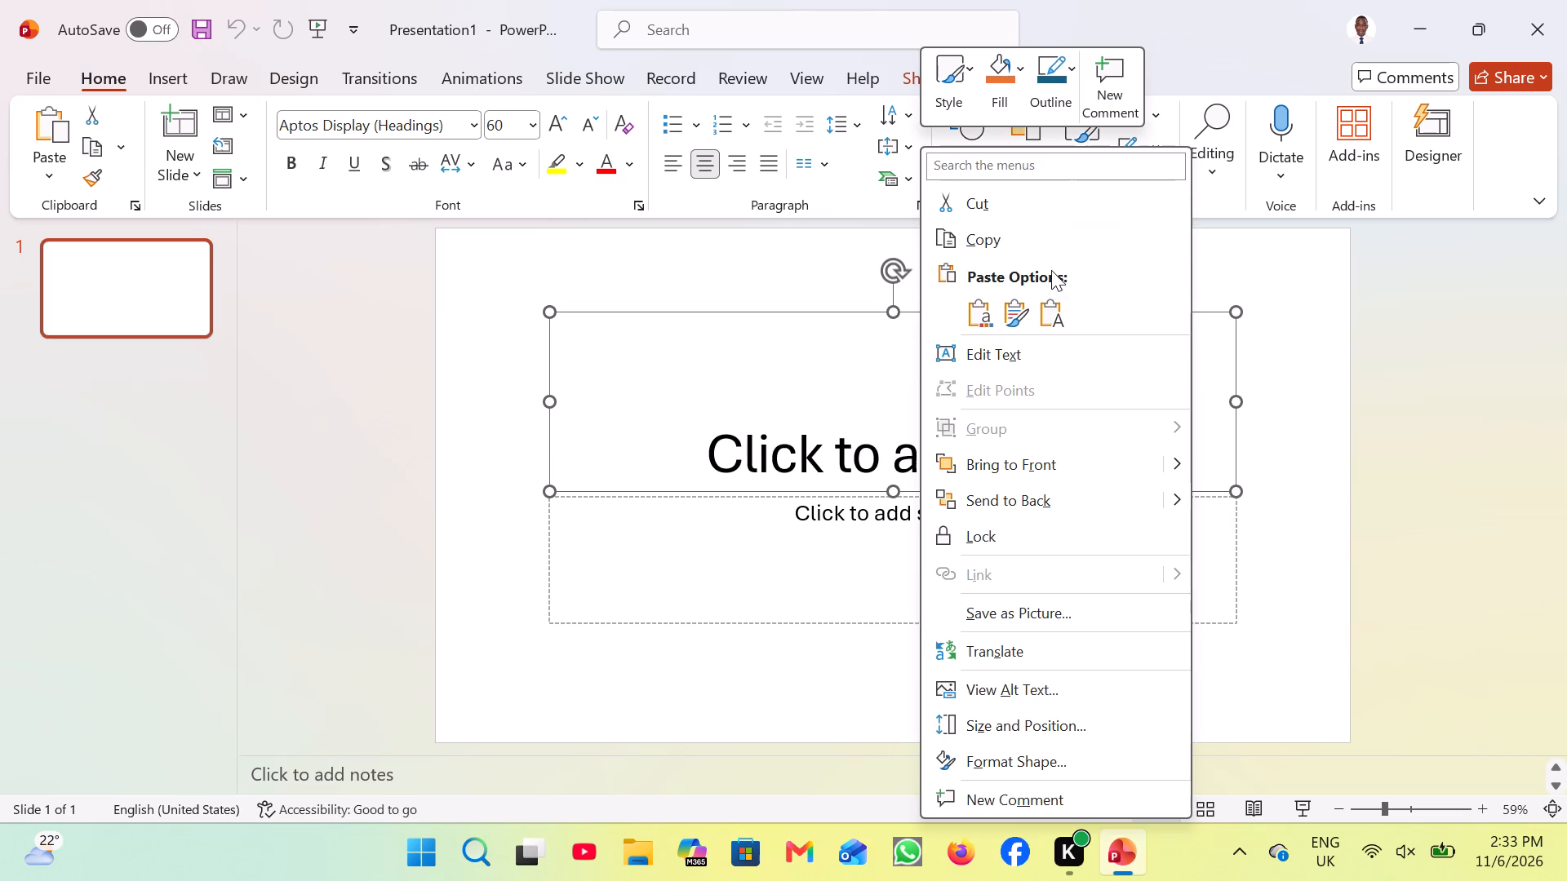
{"action": "left_click", "coordinate": [1028, 195]}
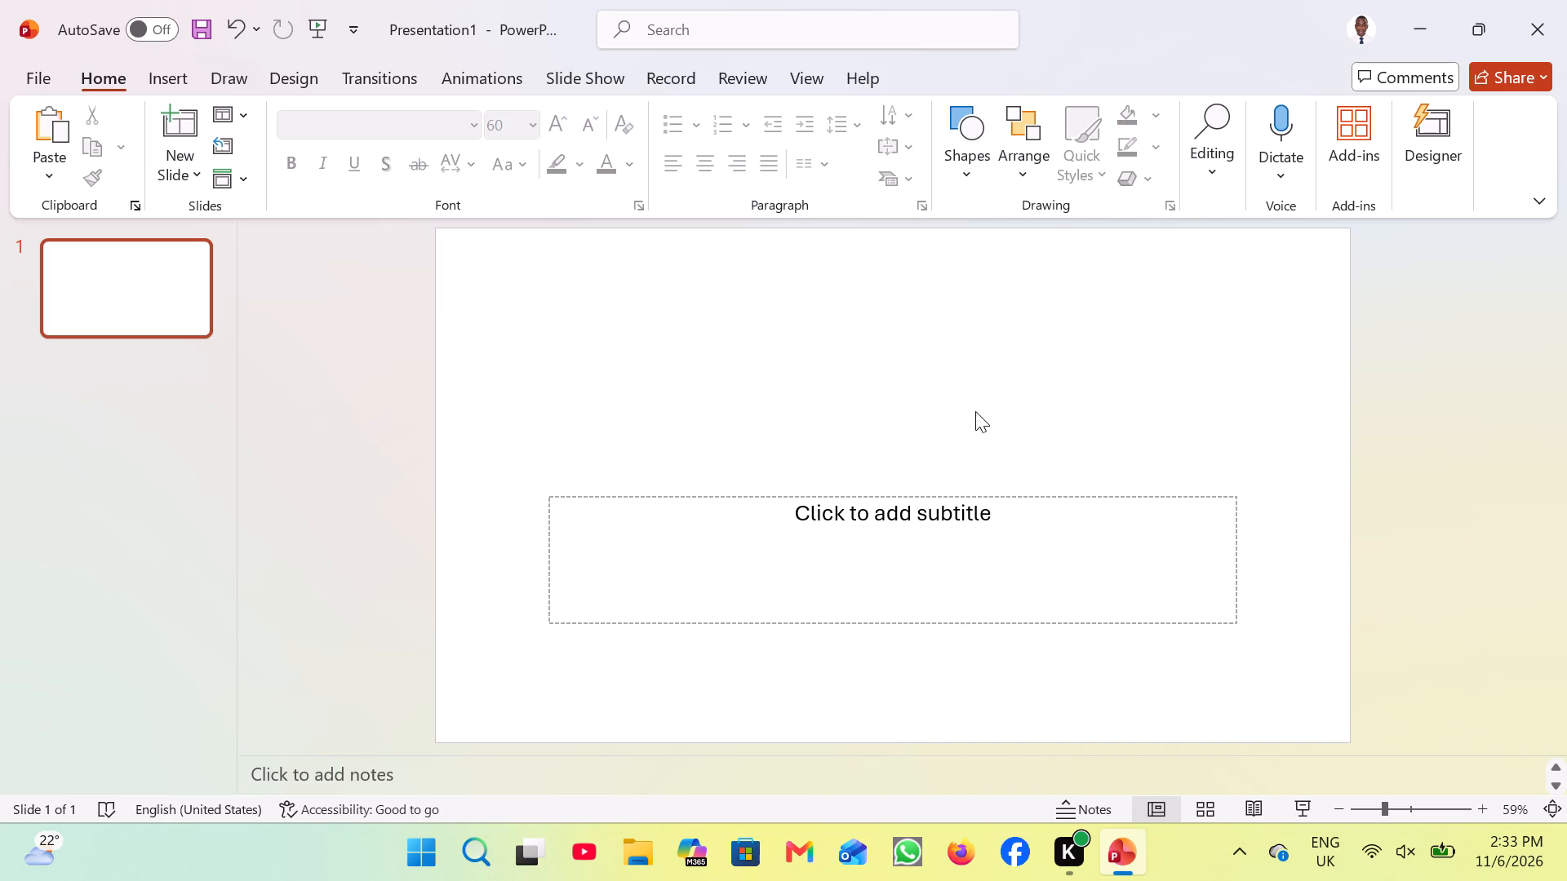
{"action": "left_click", "coordinate": [970, 487]}
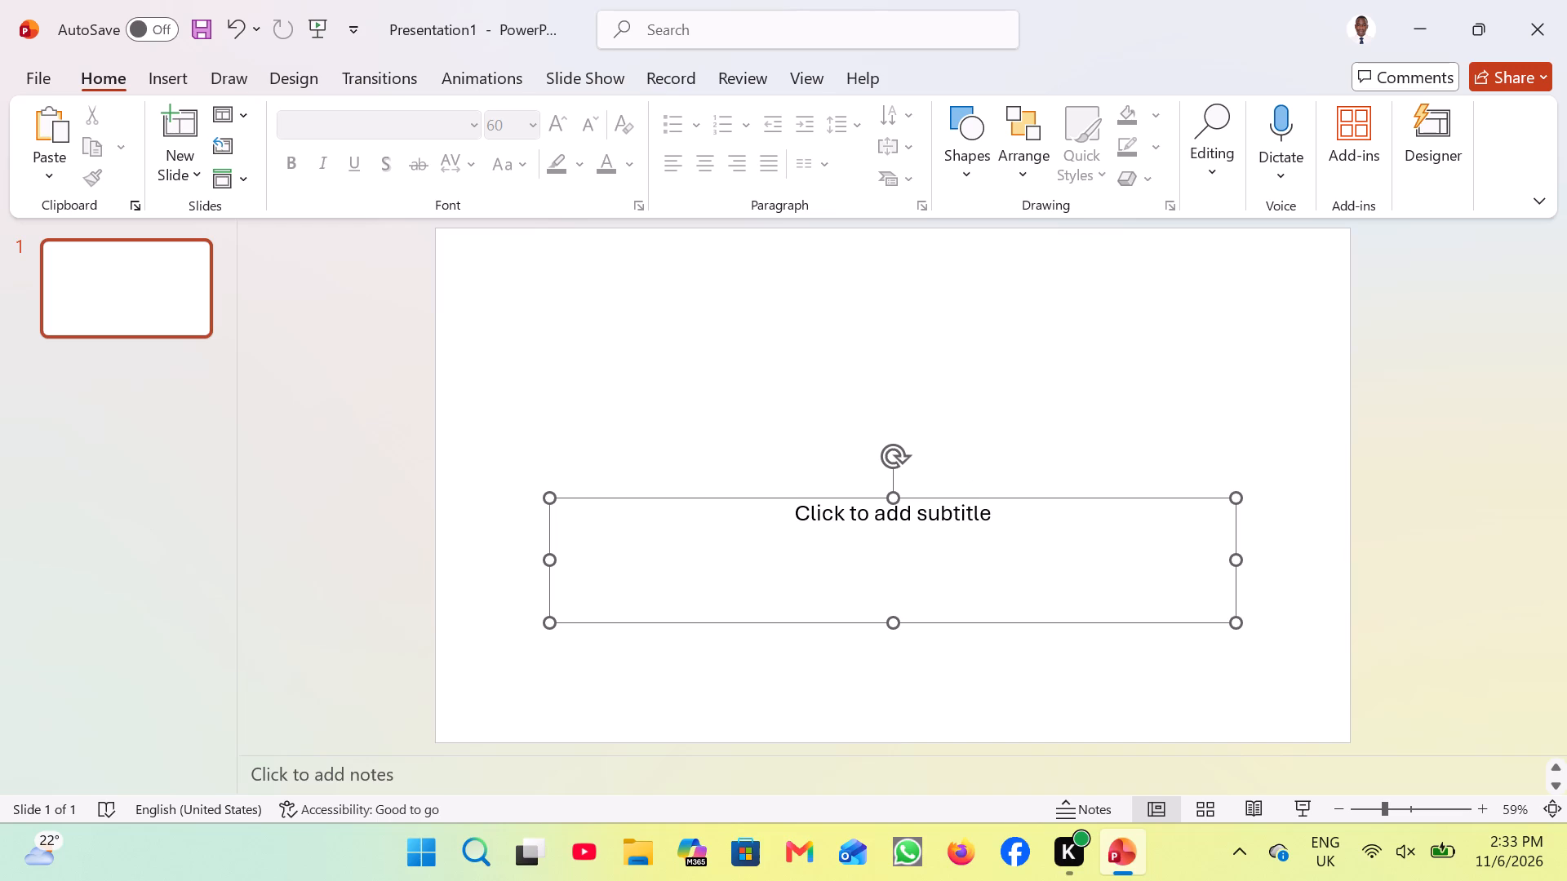
{"action": "right_click", "coordinate": [970, 487]}
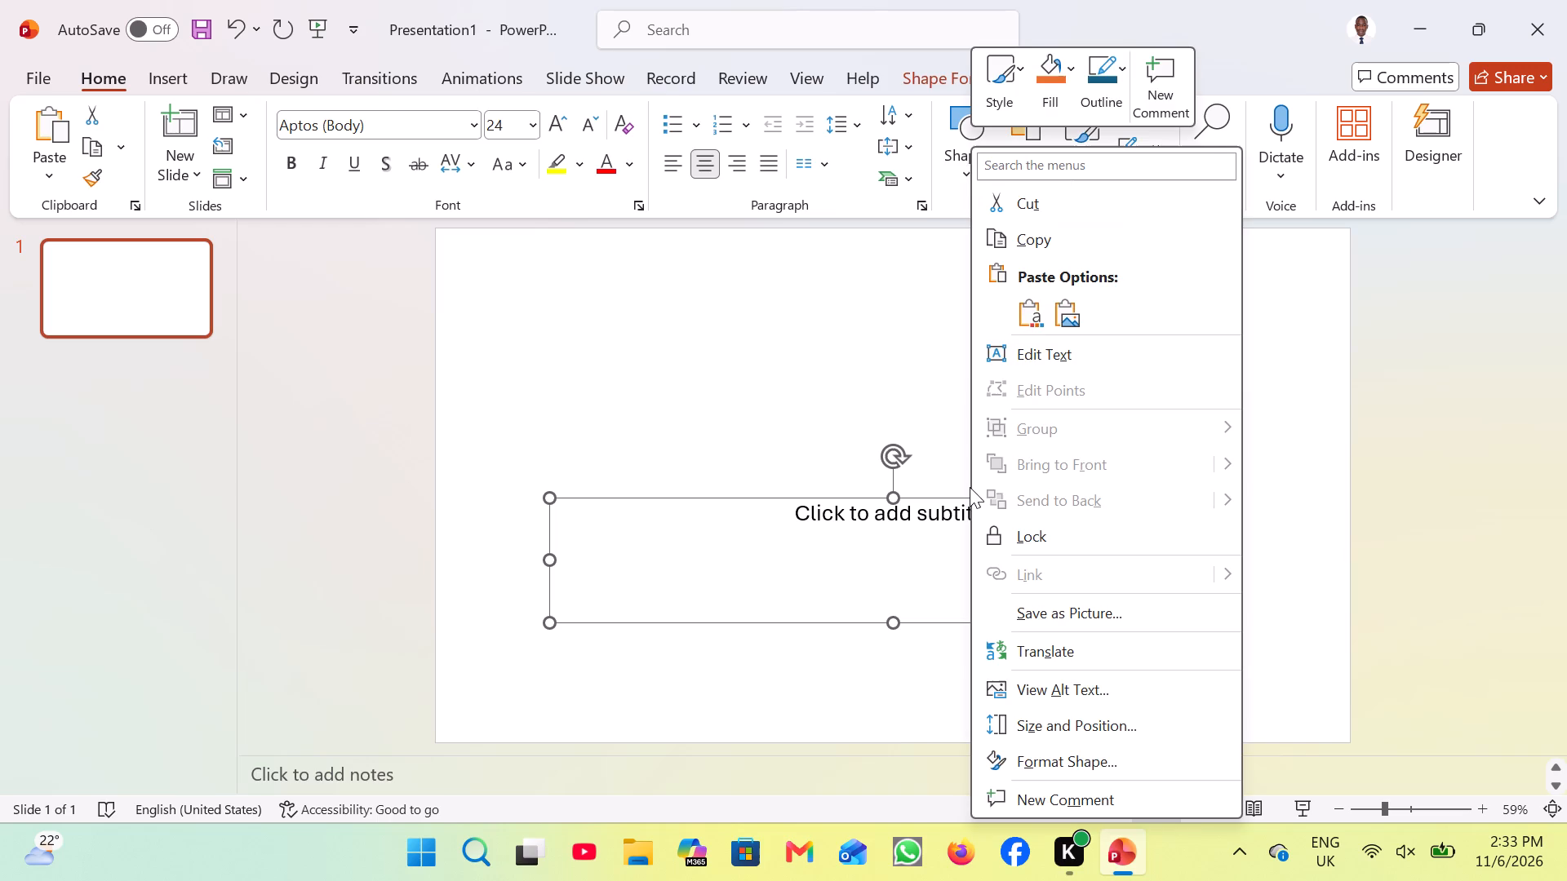
{"action": "left_click", "coordinate": [856, 502]}
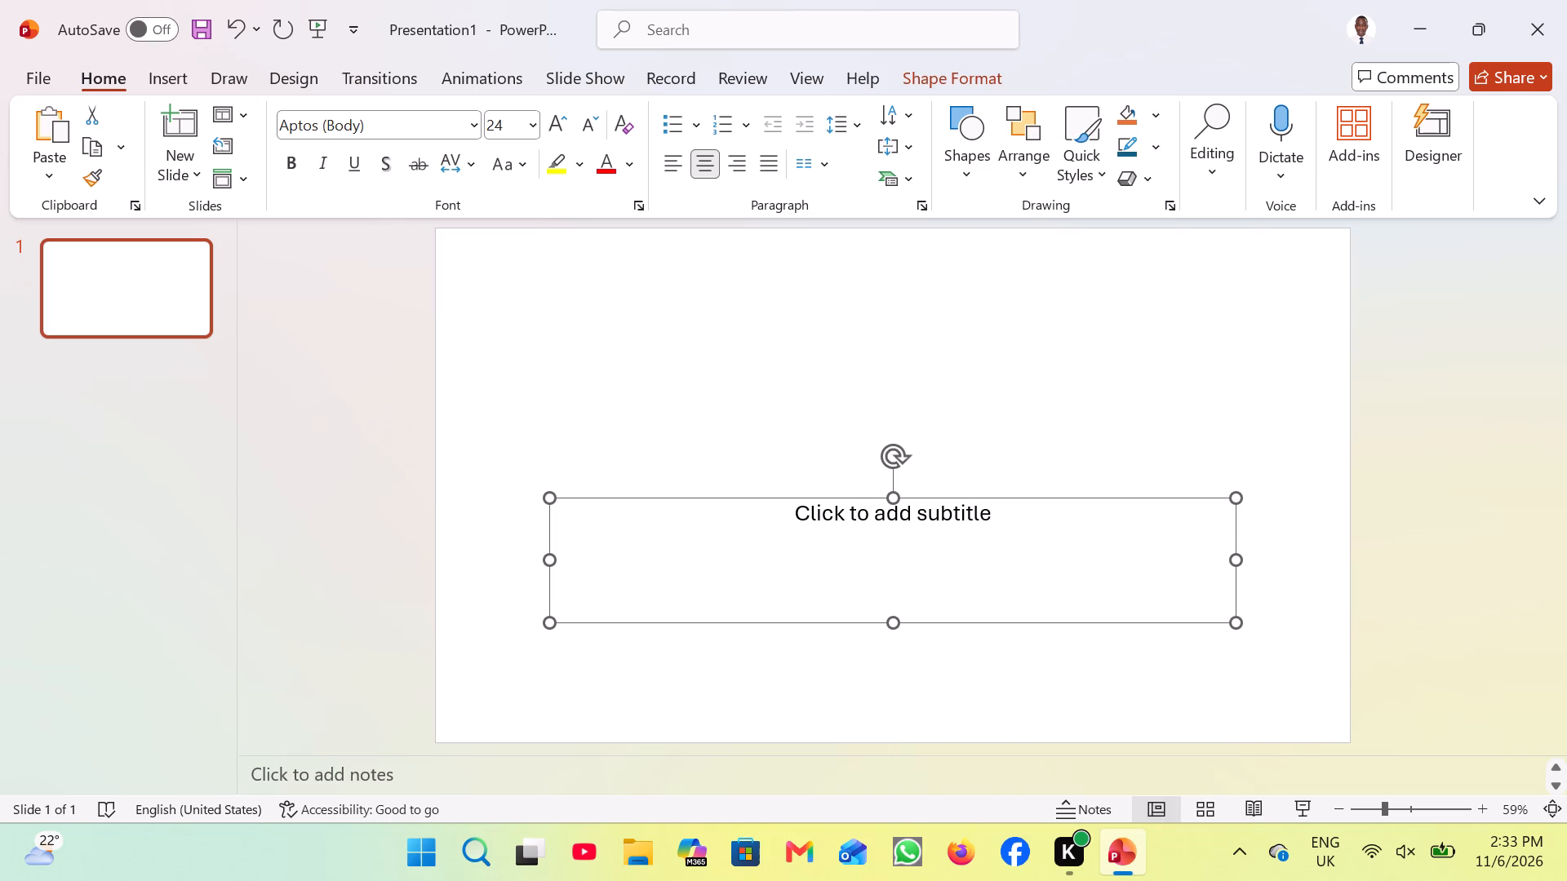
{"action": "left_click", "coordinate": [868, 495]}
{"action": "key", "text": "ctrl+x"}
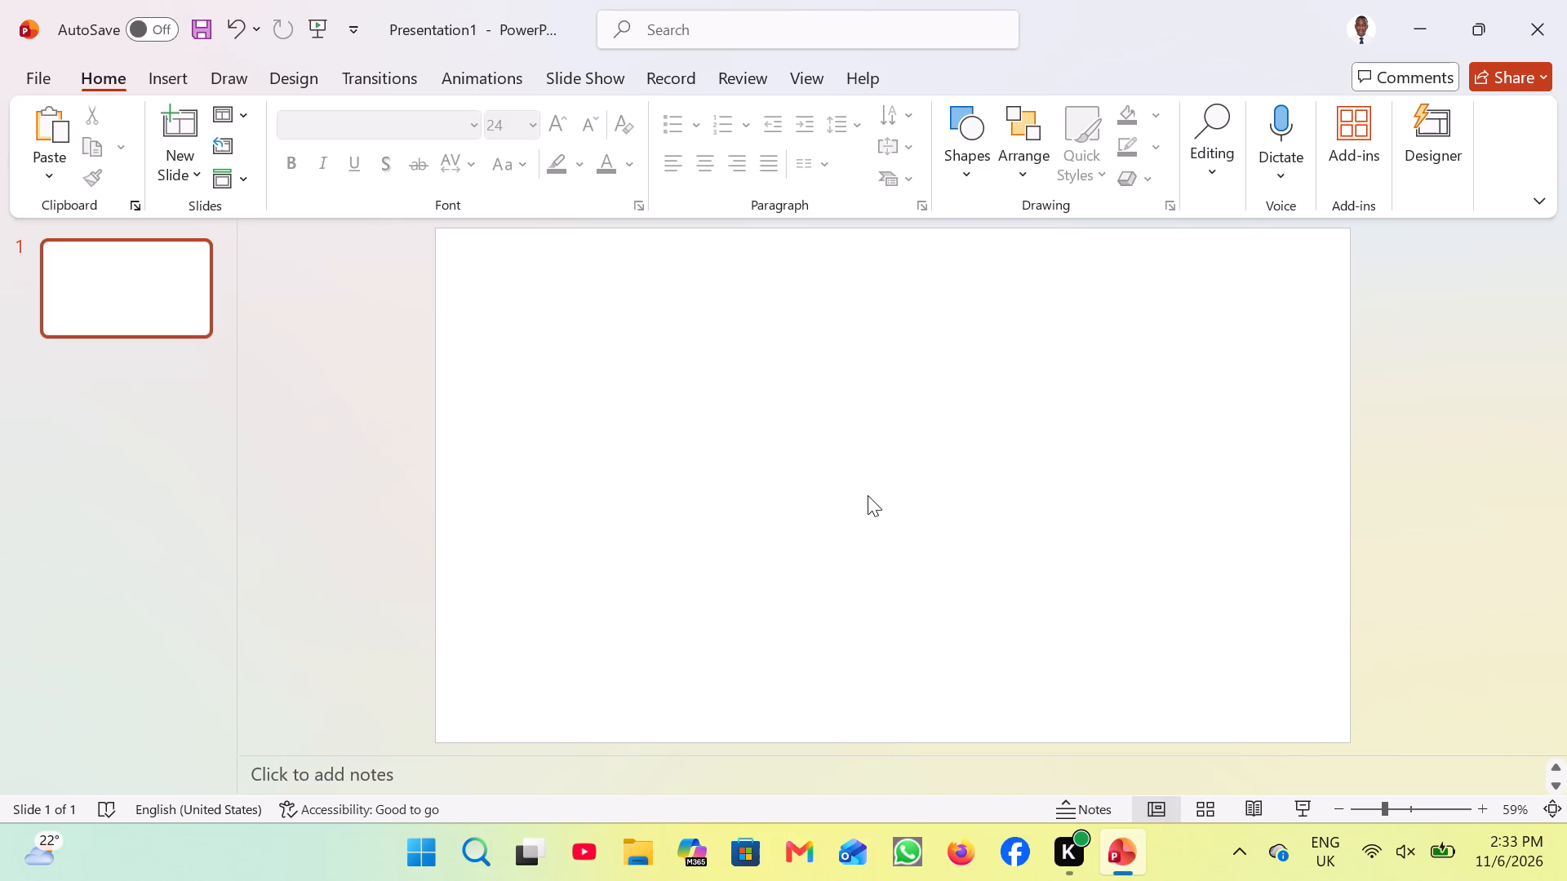
Switch the presentation to Slide Master view.
{"action": "scroll", "coordinate": [868, 495], "scroll_direction": "up", "scroll_amount": 4}
{"action": "left_click", "coordinate": [167, 69]}
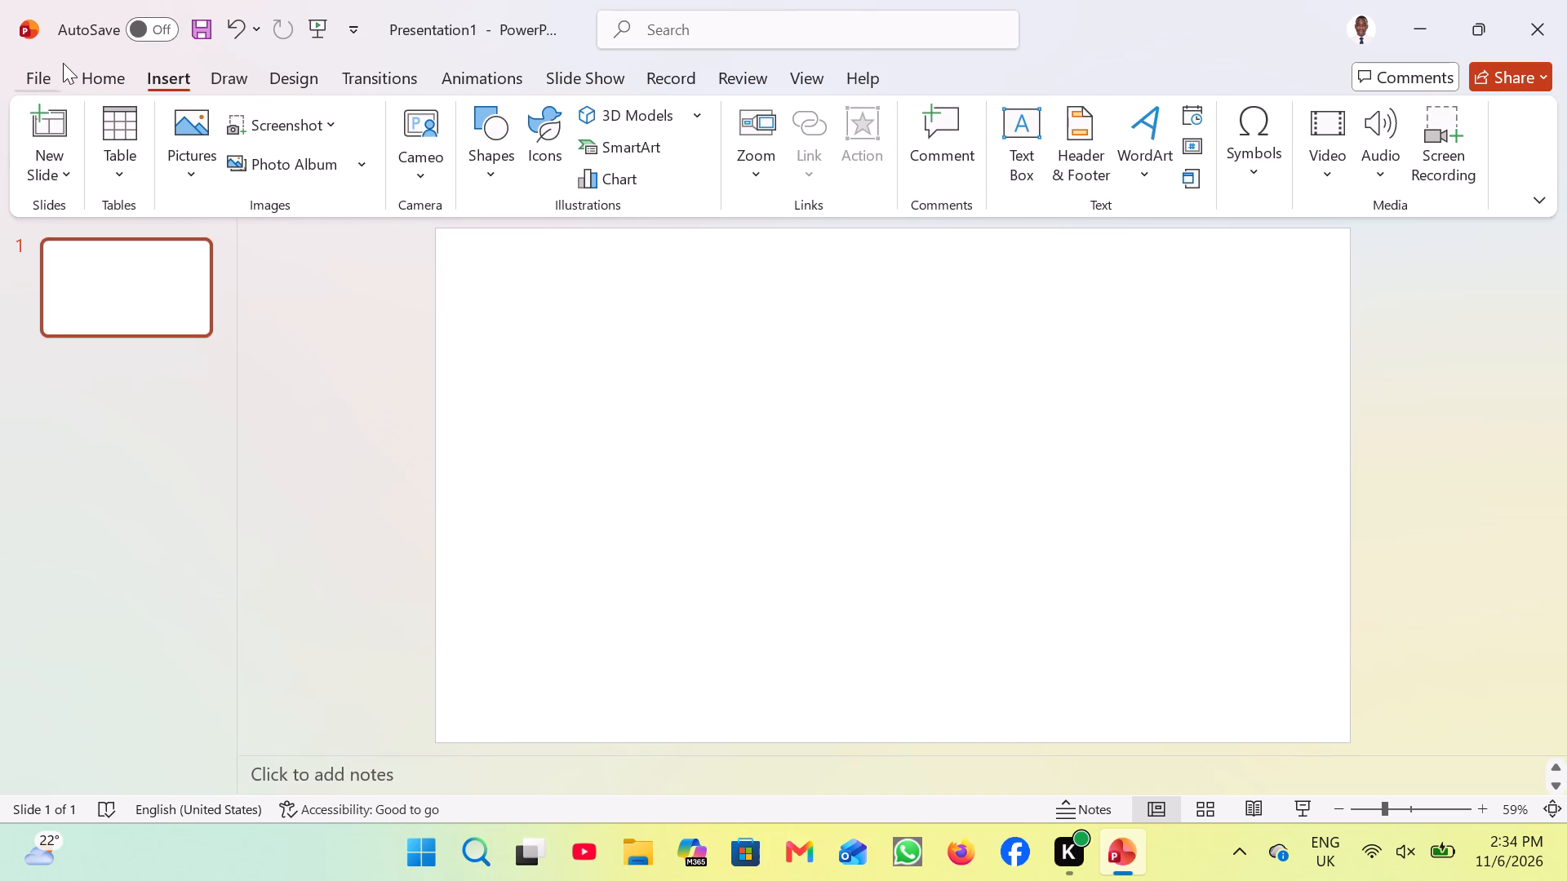
{"action": "left_click", "coordinate": [89, 72]}
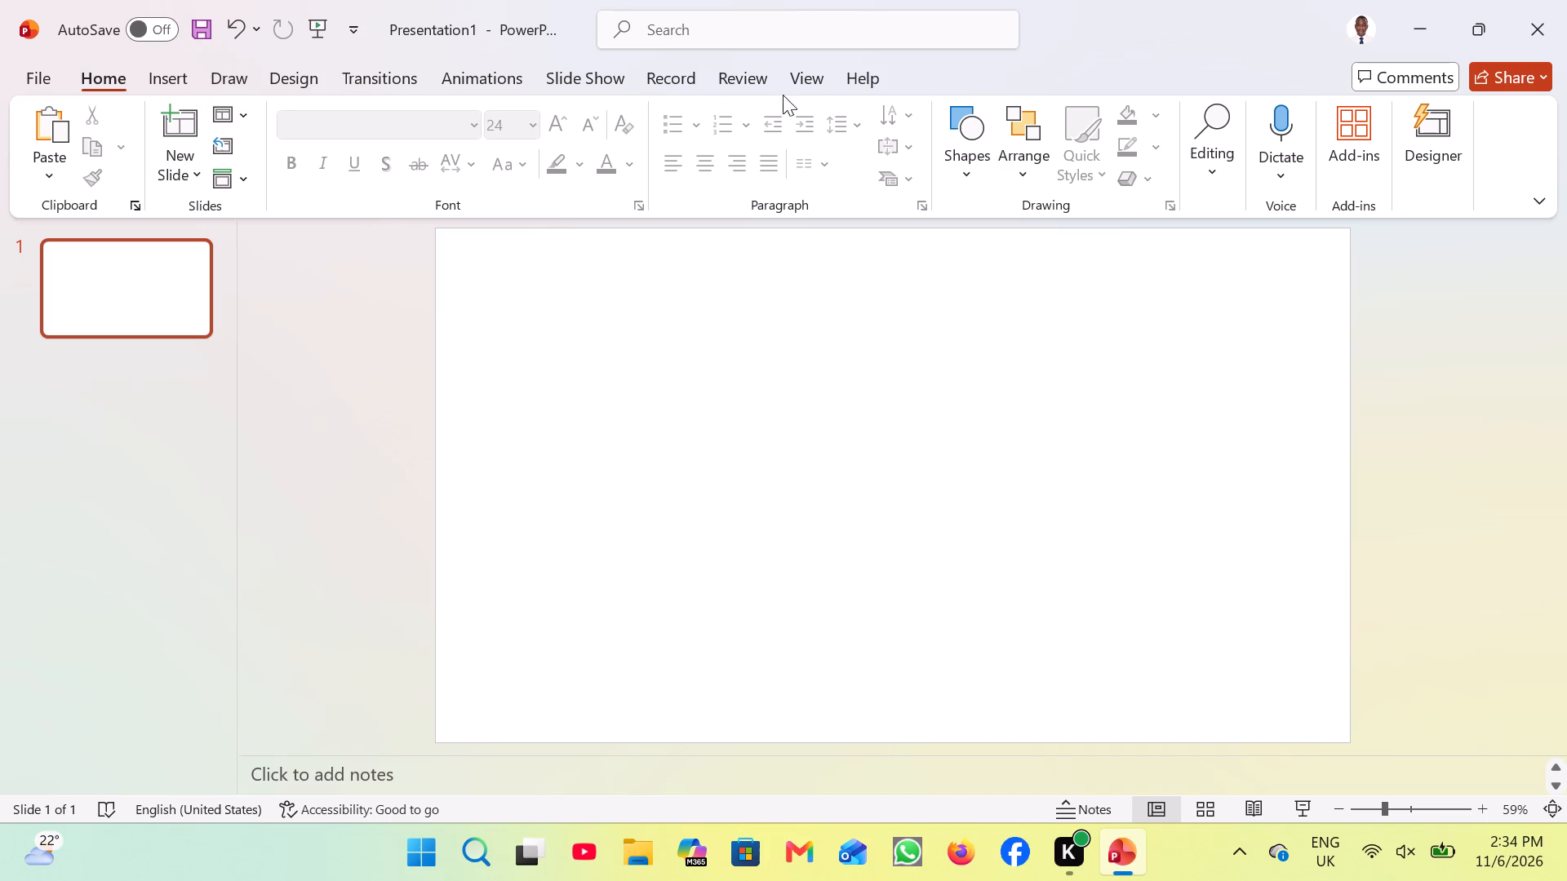
{"action": "left_click", "coordinate": [809, 78]}
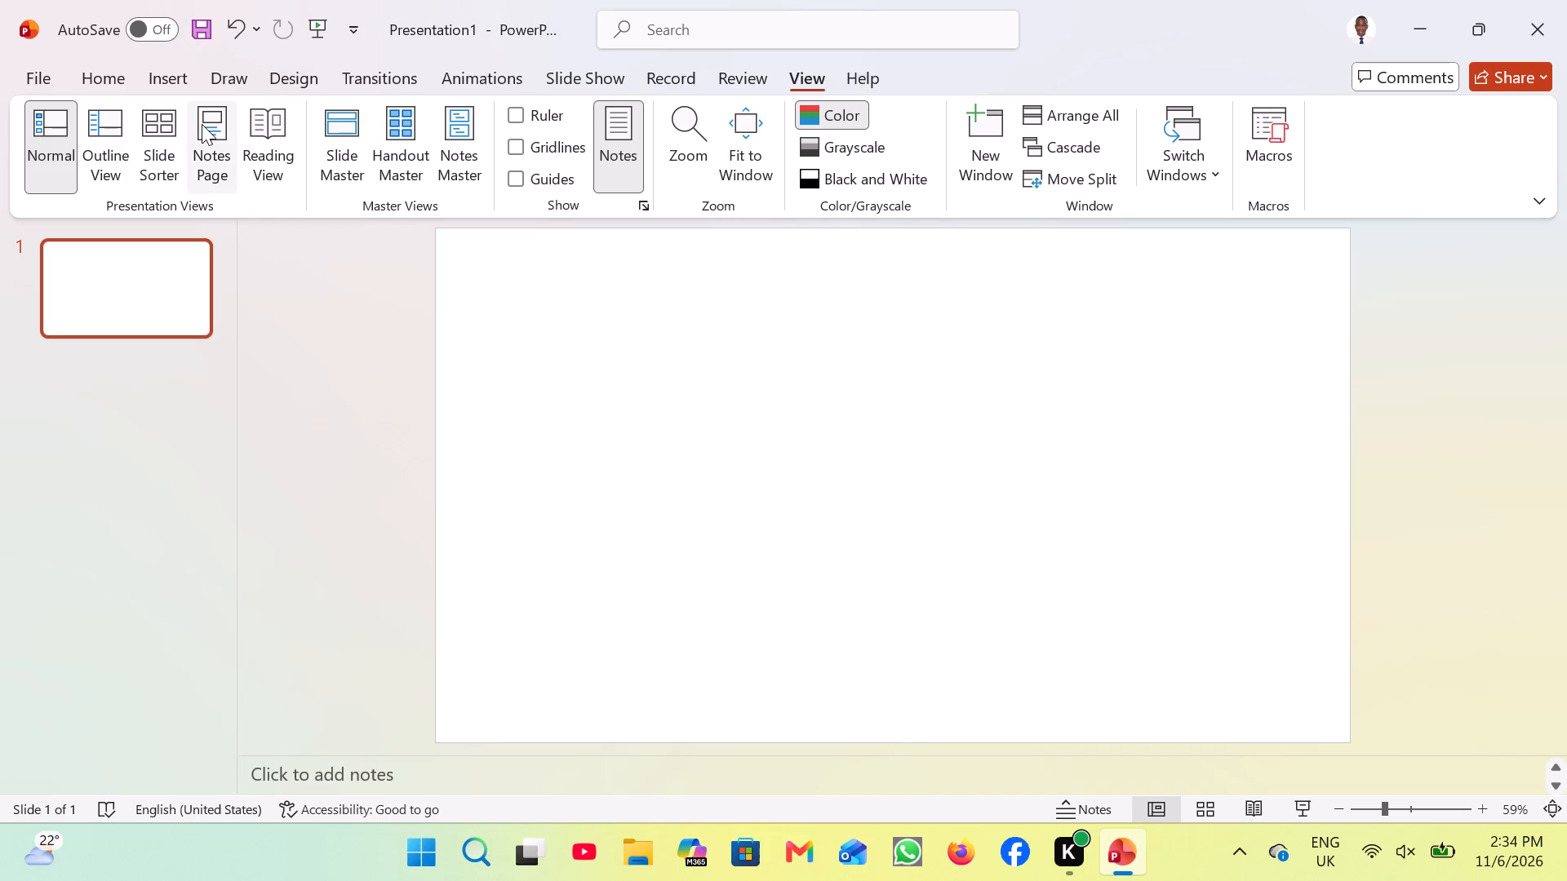
{"action": "left_click", "coordinate": [349, 106]}
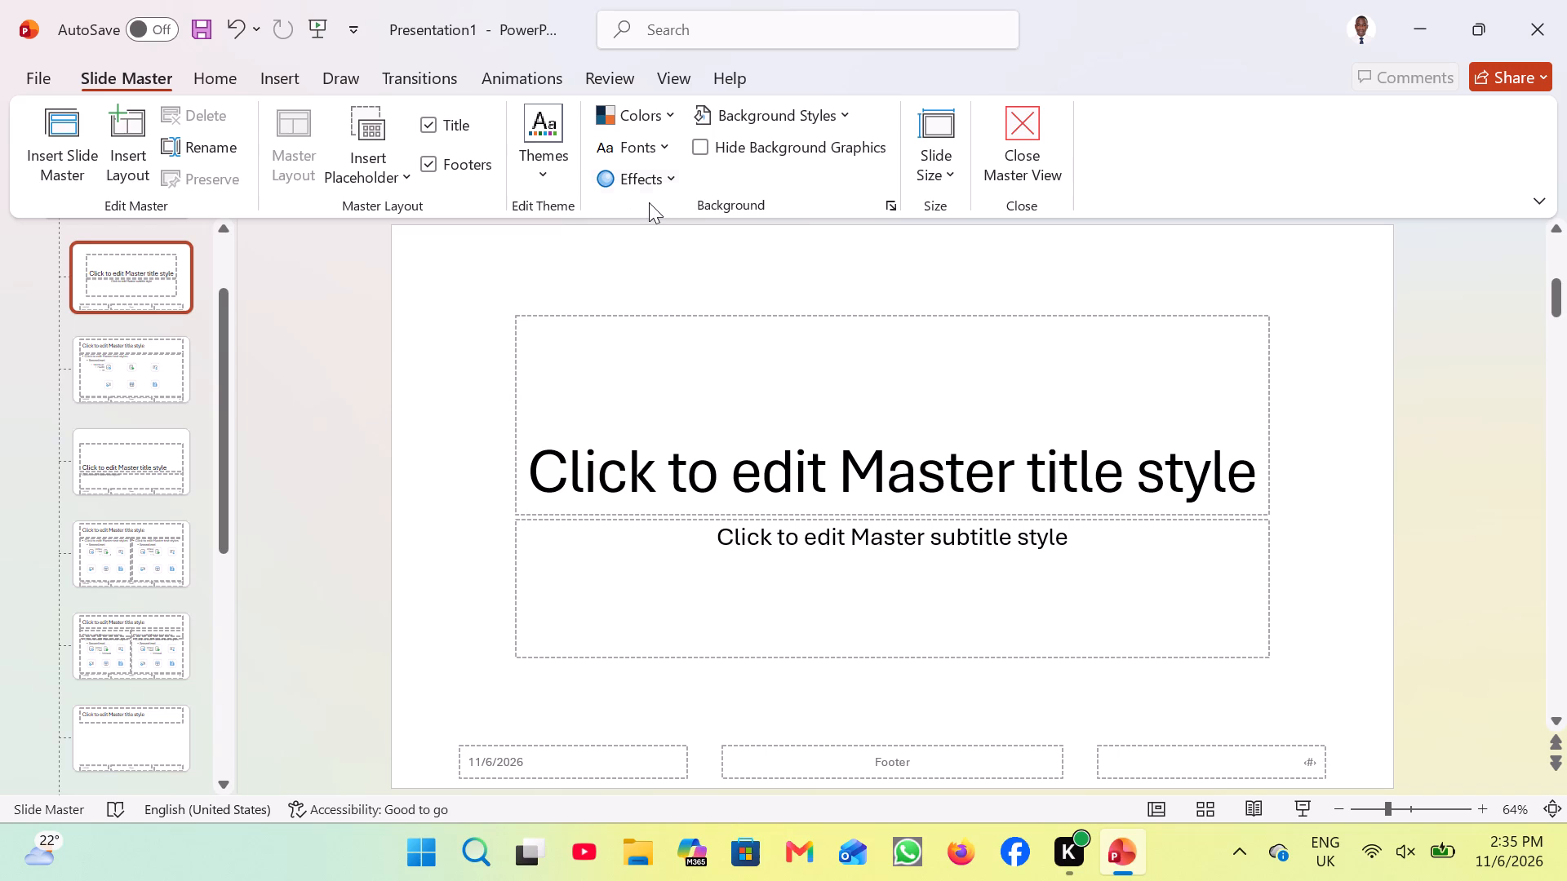
Format the title slide layout's background as a solid fill in the custom colour #1E2229.
{"action": "left_click", "coordinate": [782, 123]}
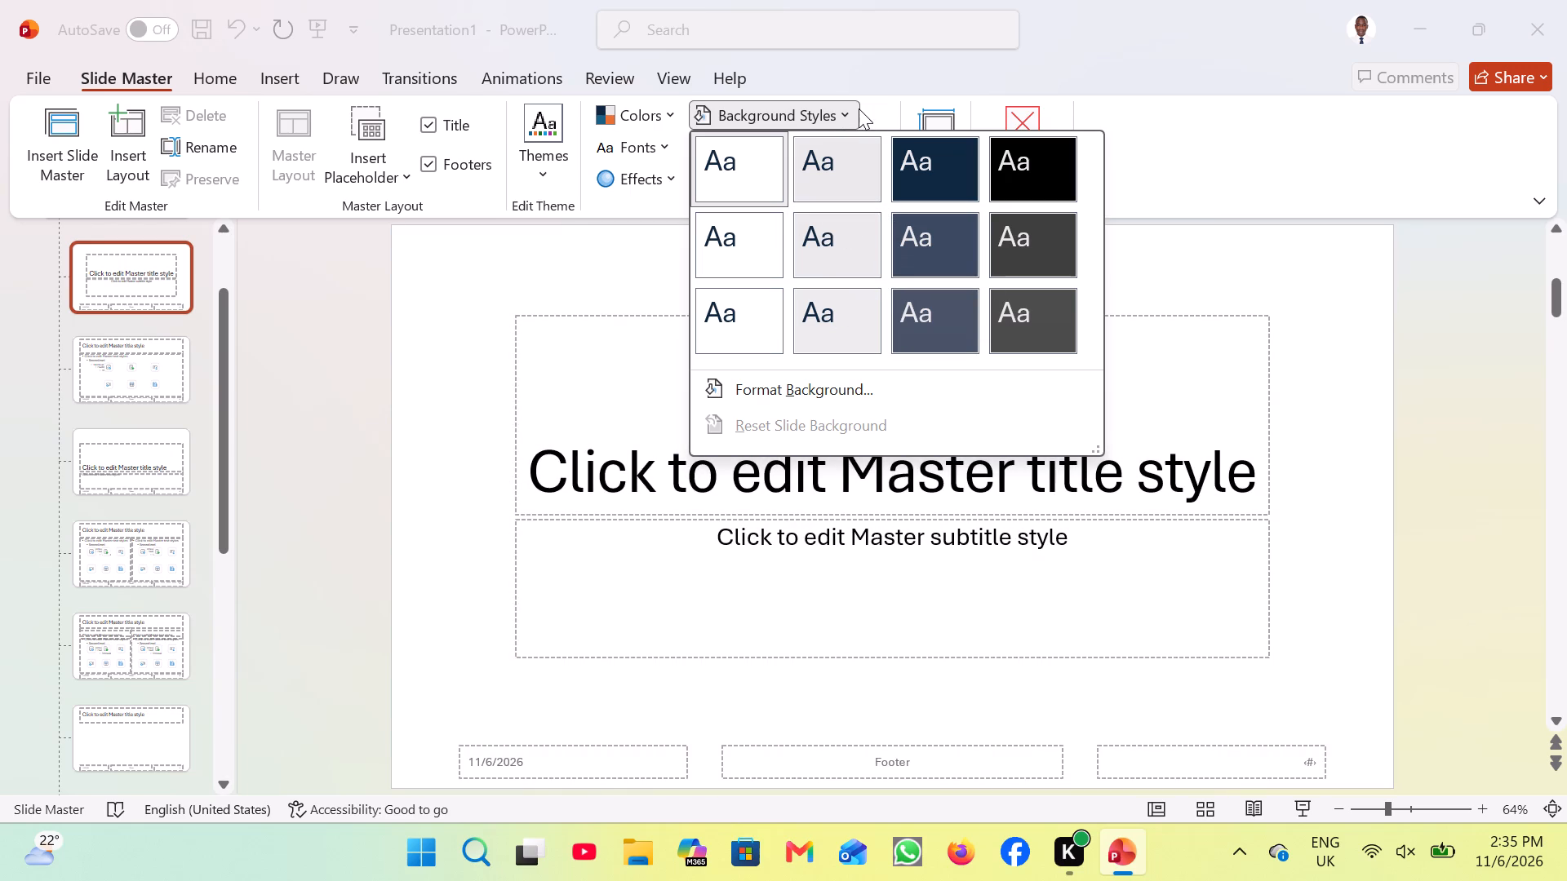
{"action": "left_click", "coordinate": [866, 399]}
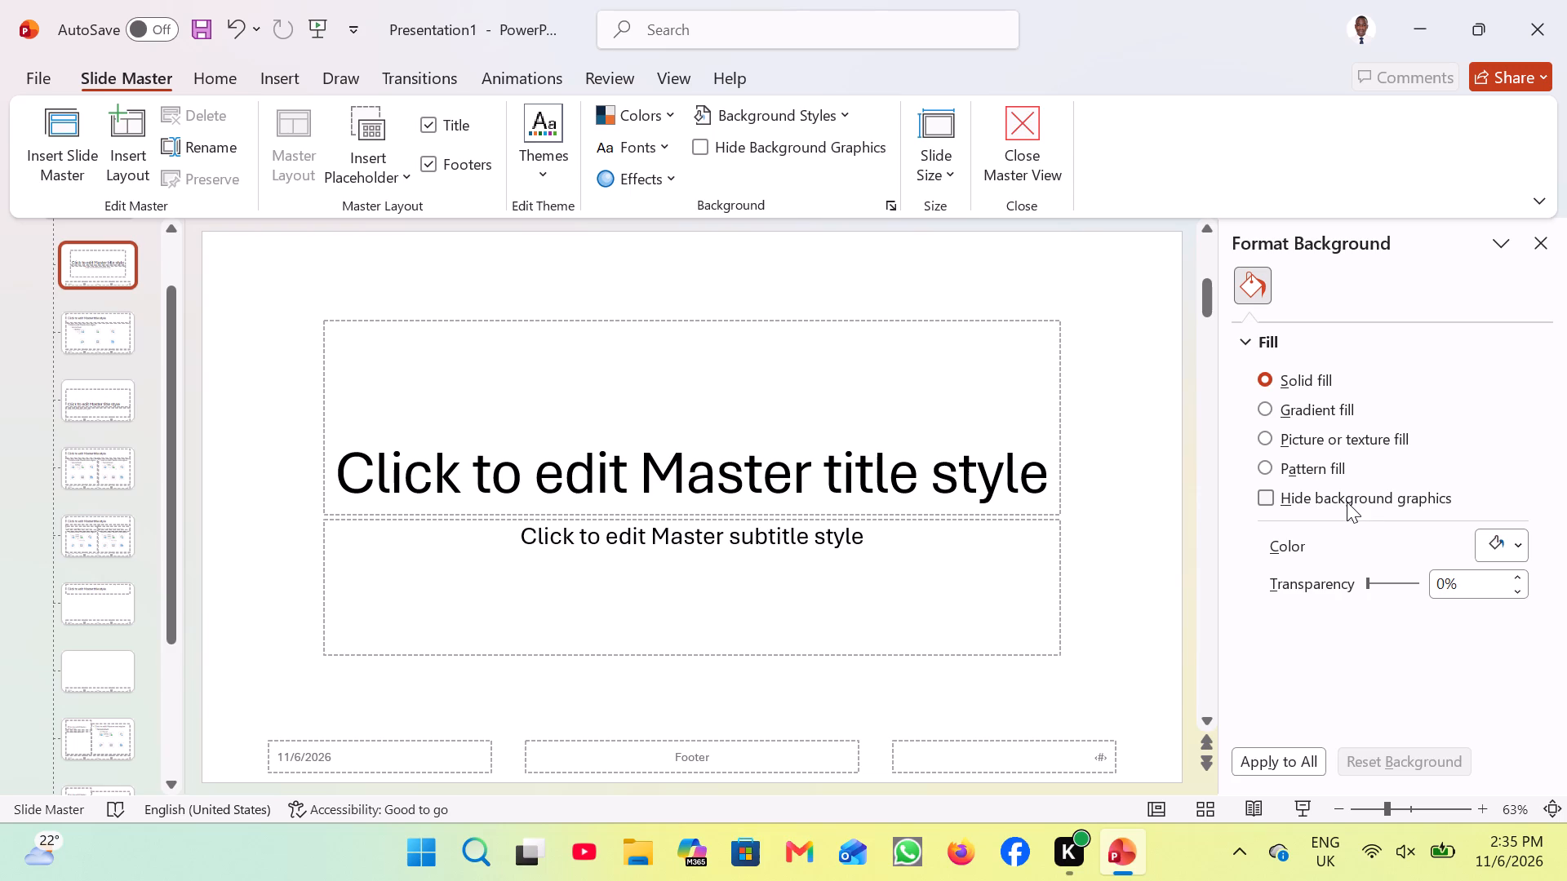
{"action": "left_click", "coordinate": [1486, 531]}
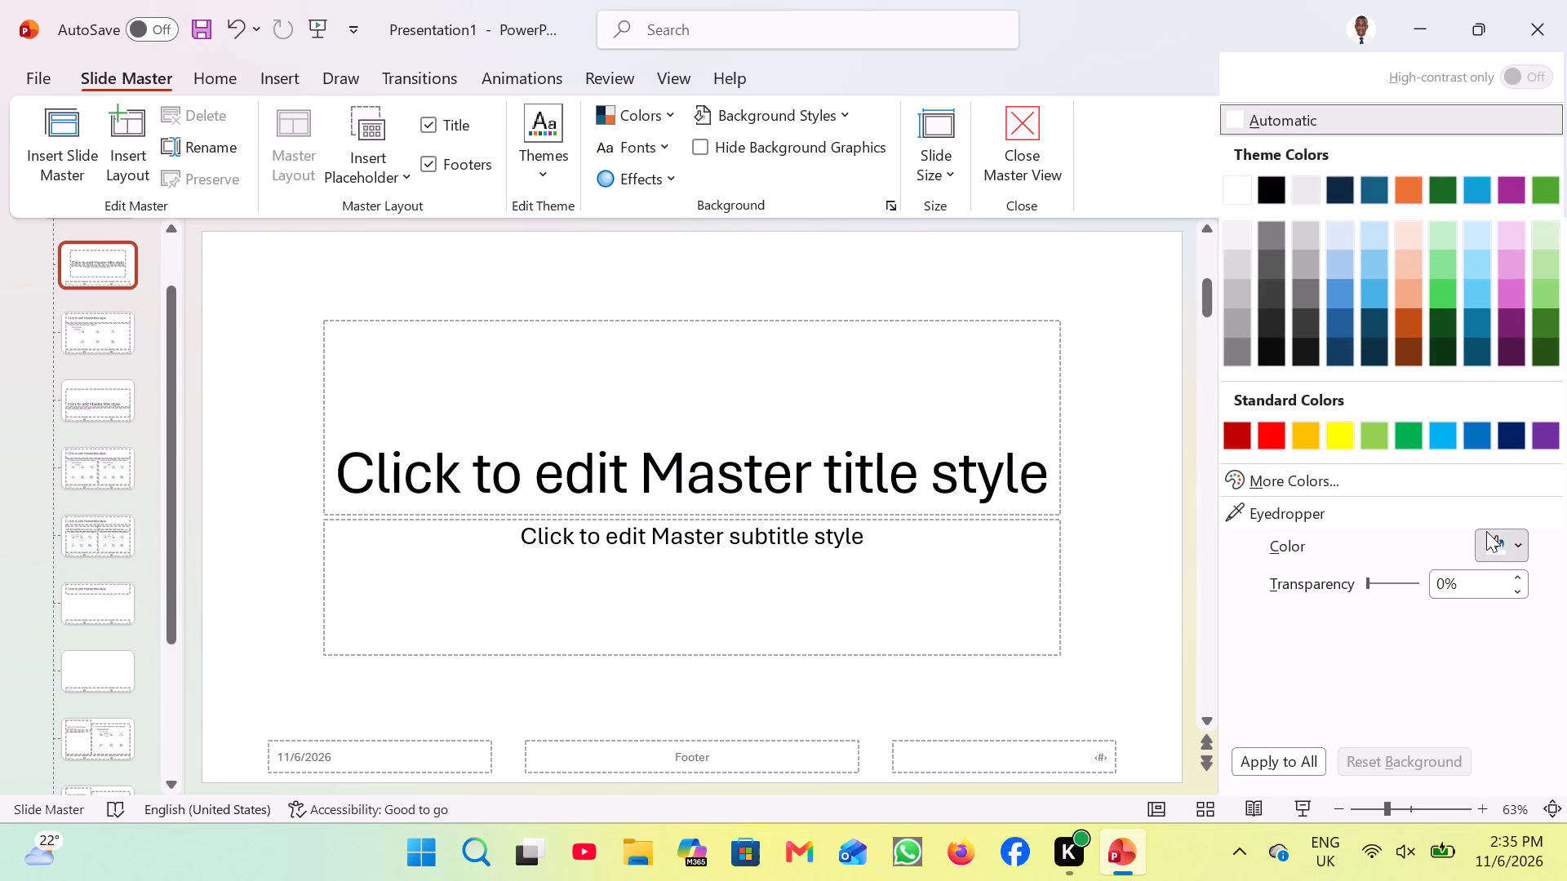
{"action": "left_click", "coordinate": [1378, 485]}
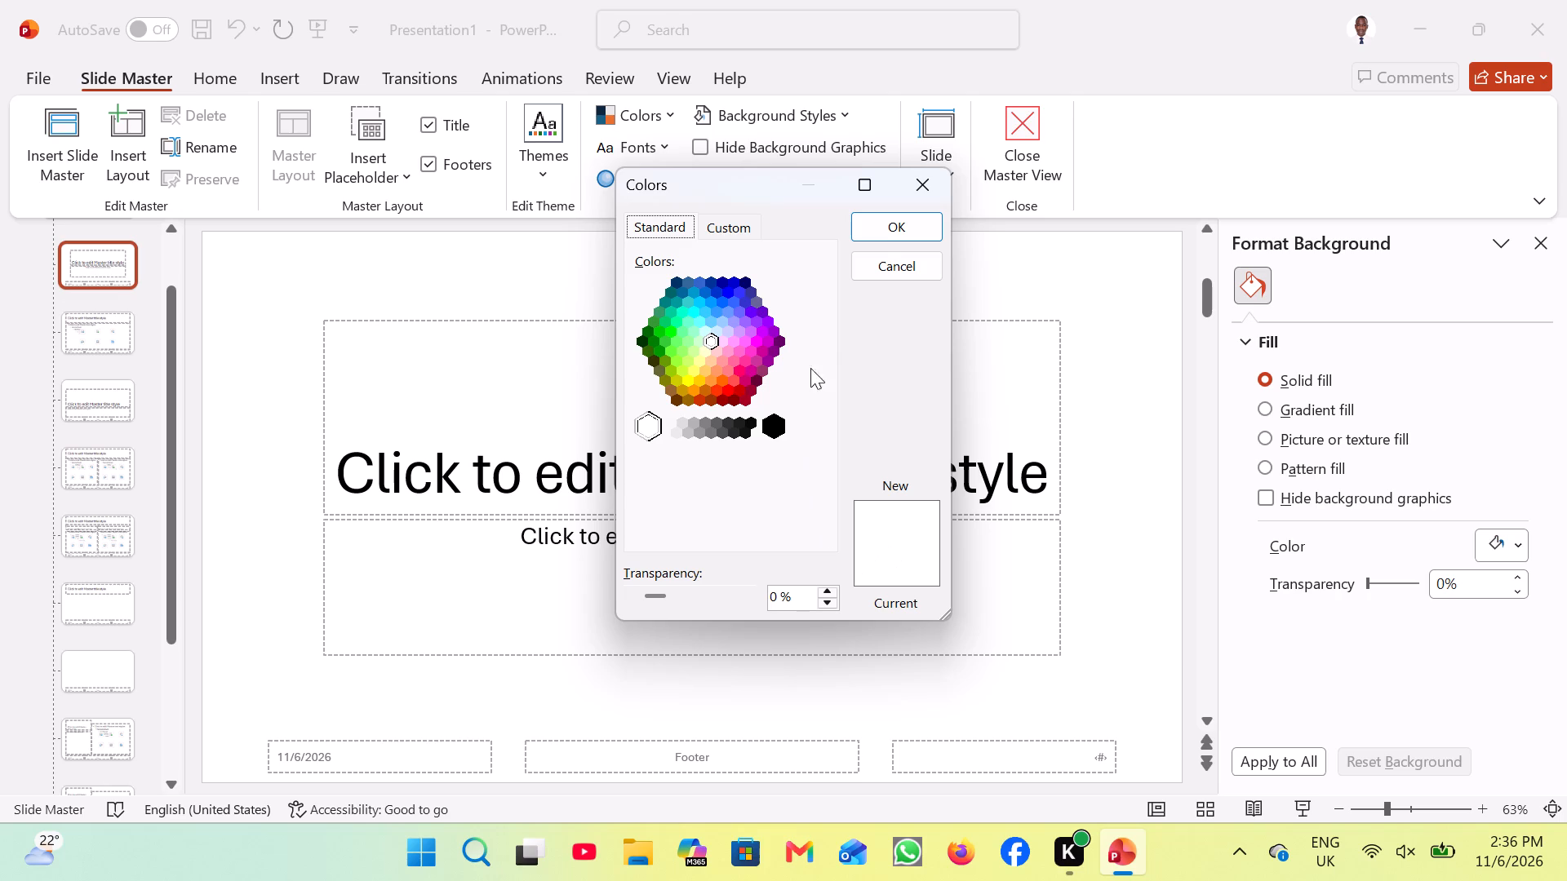
{"action": "left_click", "coordinate": [732, 237]}
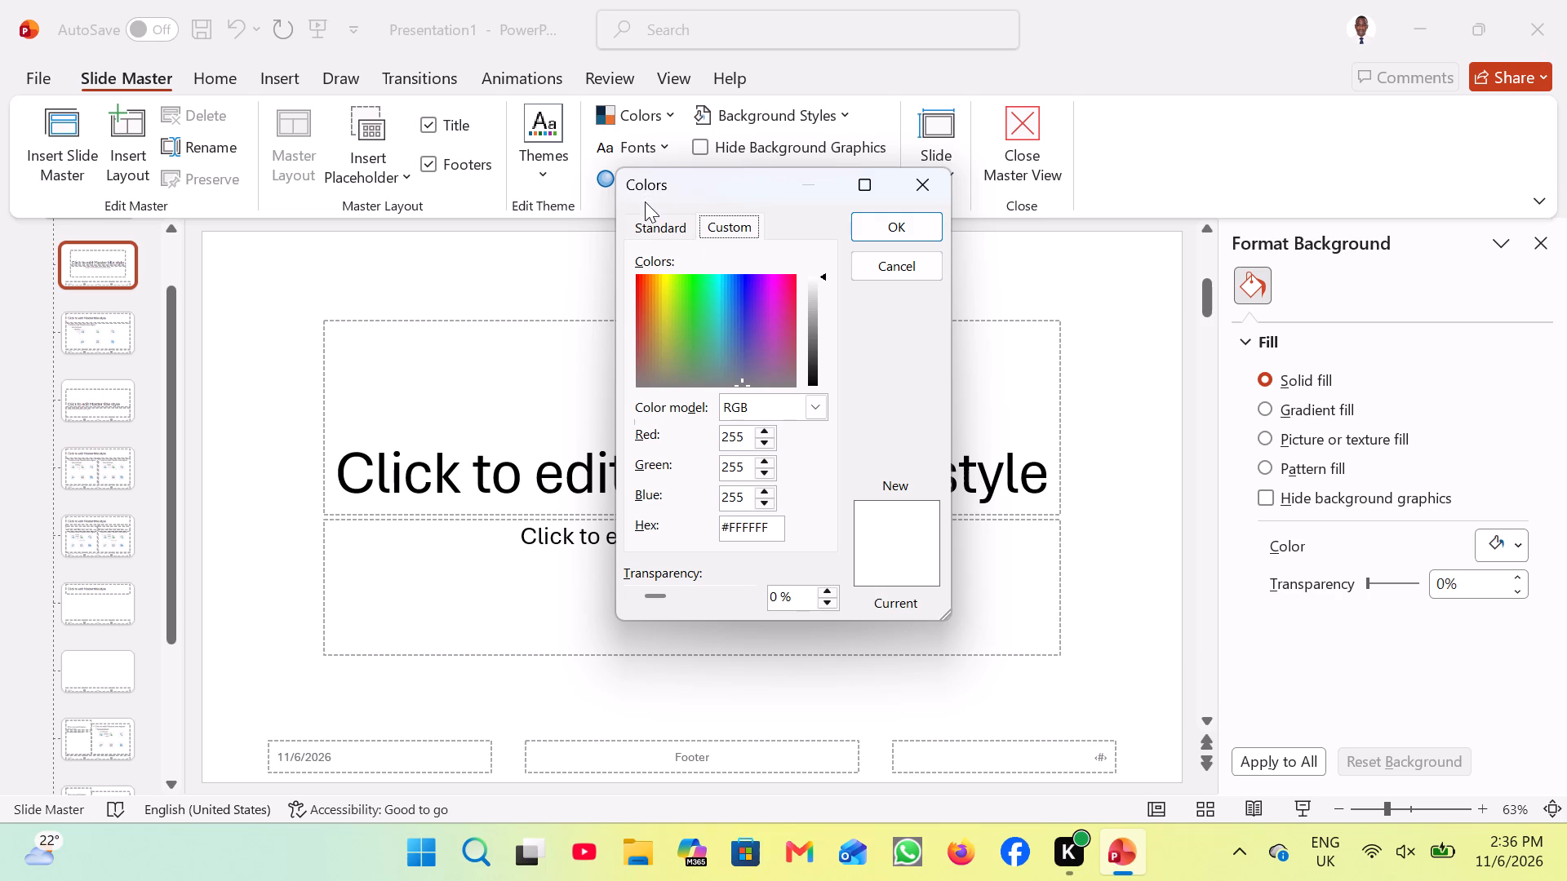
{"action": "left_click", "coordinate": [666, 226]}
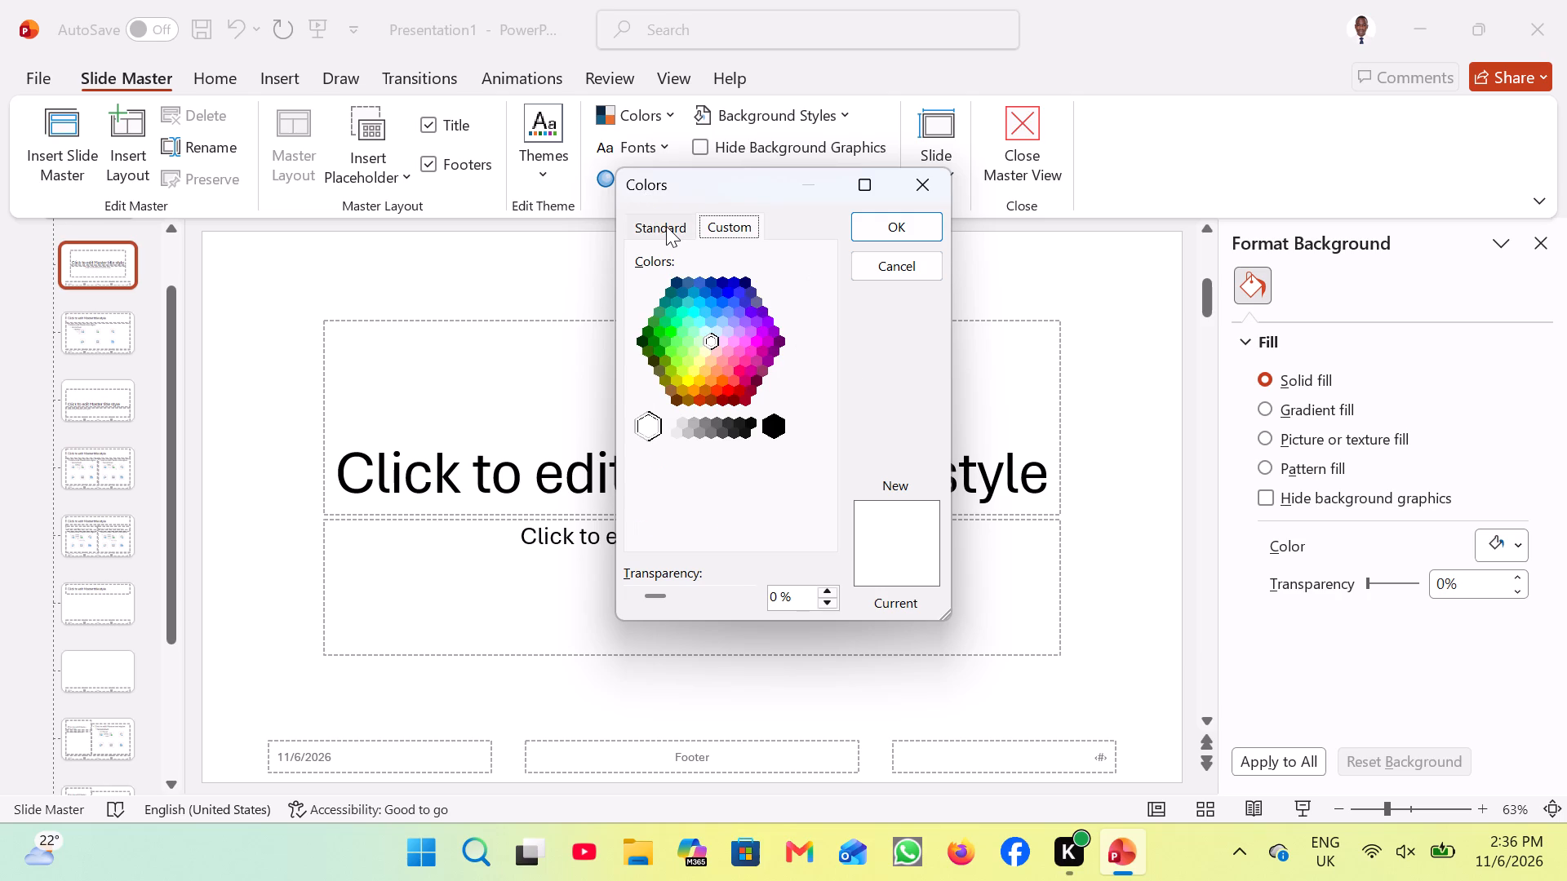
{"action": "left_click", "coordinate": [731, 231]}
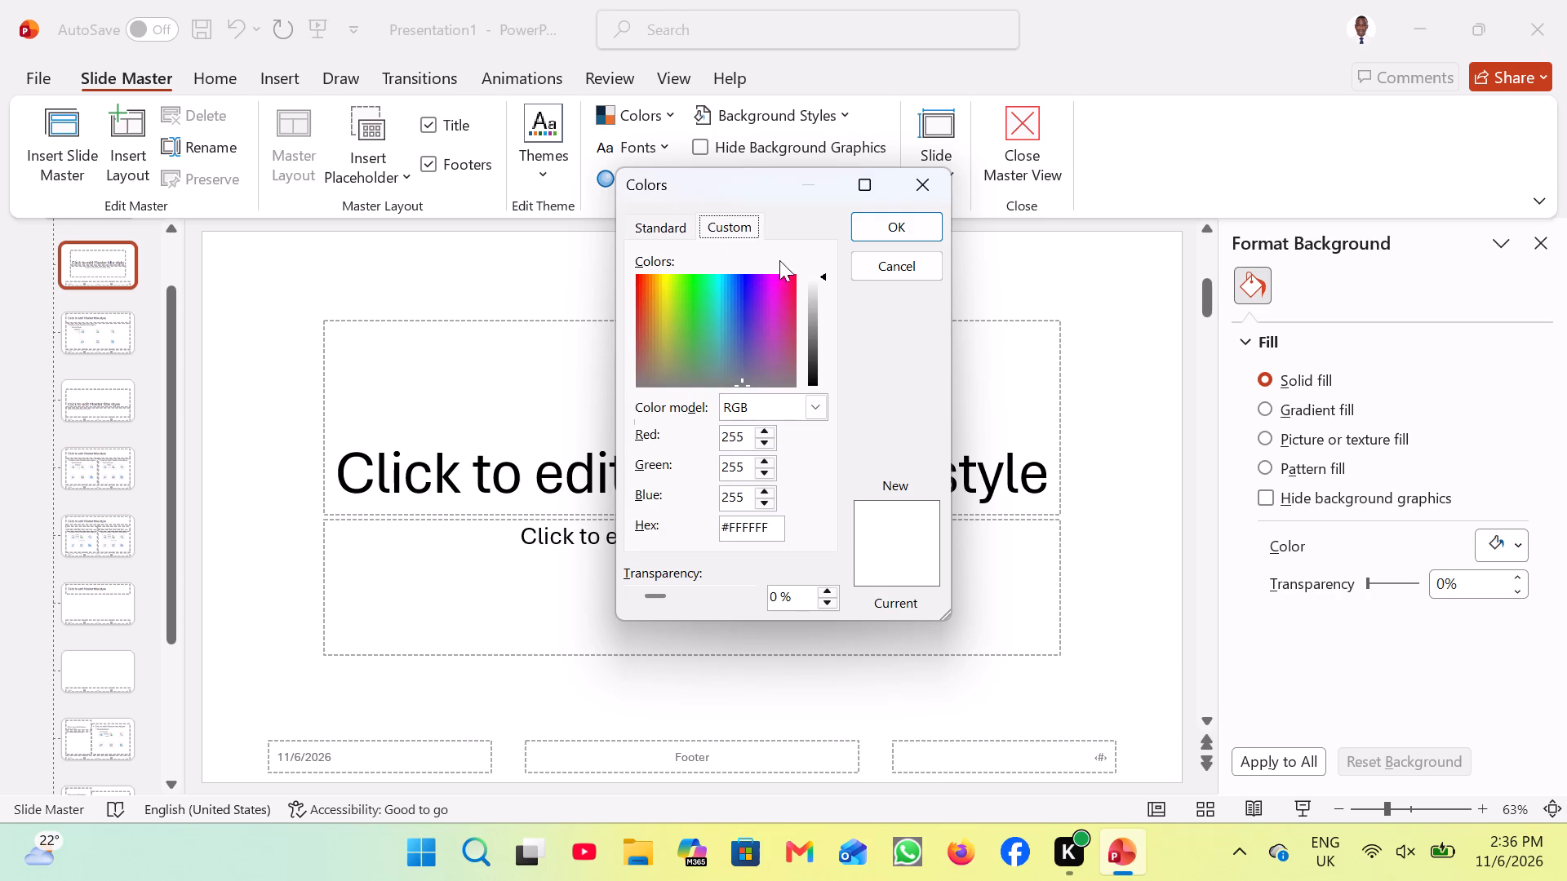
{"action": "left_click", "coordinate": [749, 523]}
{"action": "key", "text": "ctrl+a"}
{"action": "key", "text": "numbersign"}
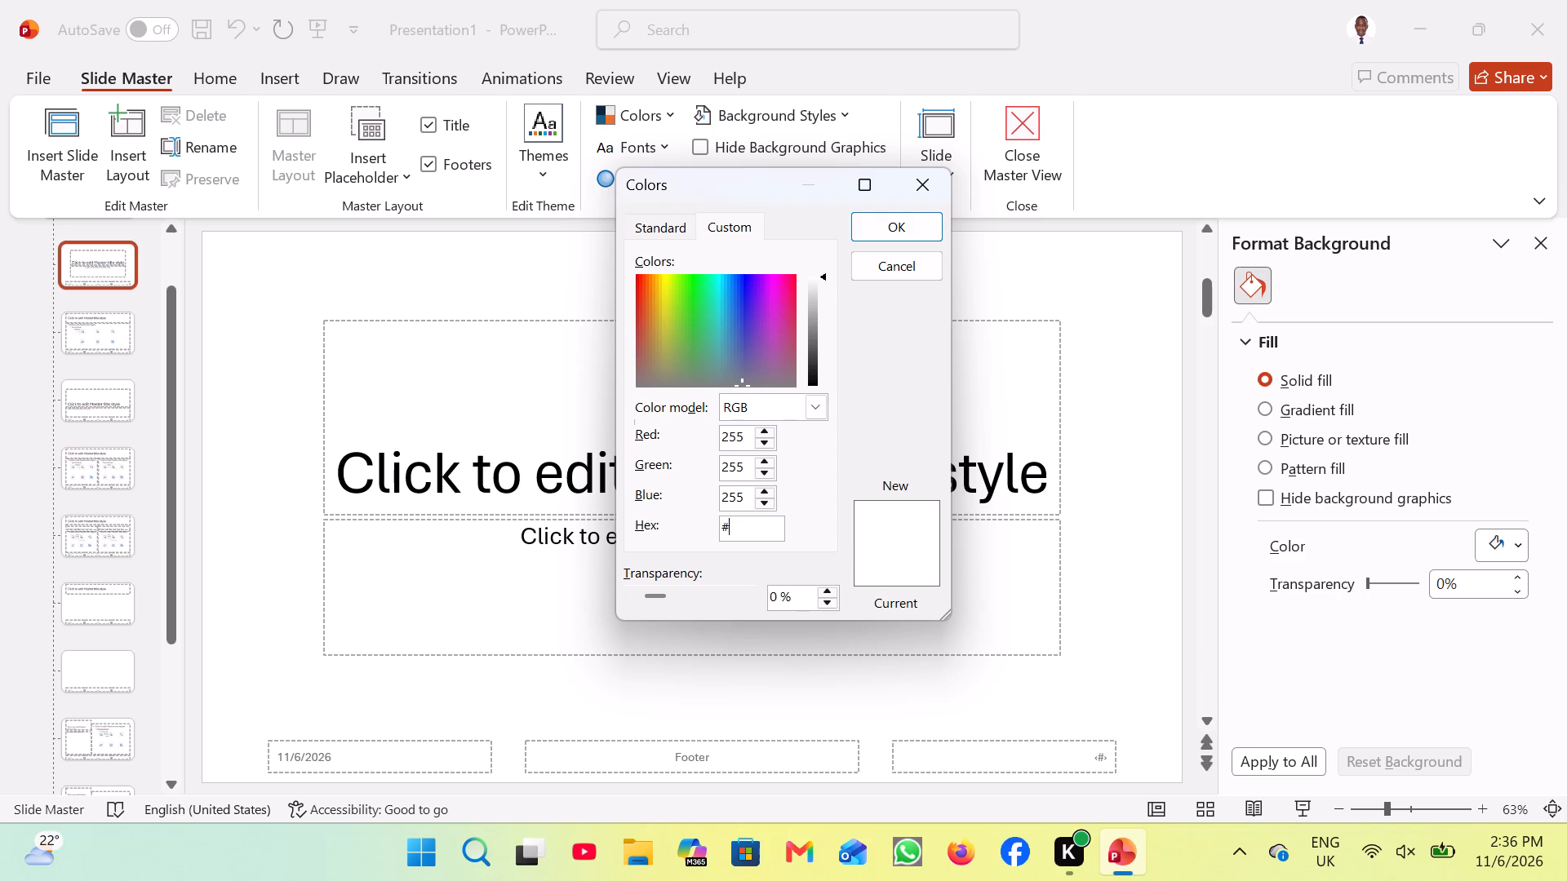
{"action": "key", "text": "1"}
{"action": "key", "text": "e"}
{"action": "type", "text": "222"}
{"action": "key", "text": "9"}
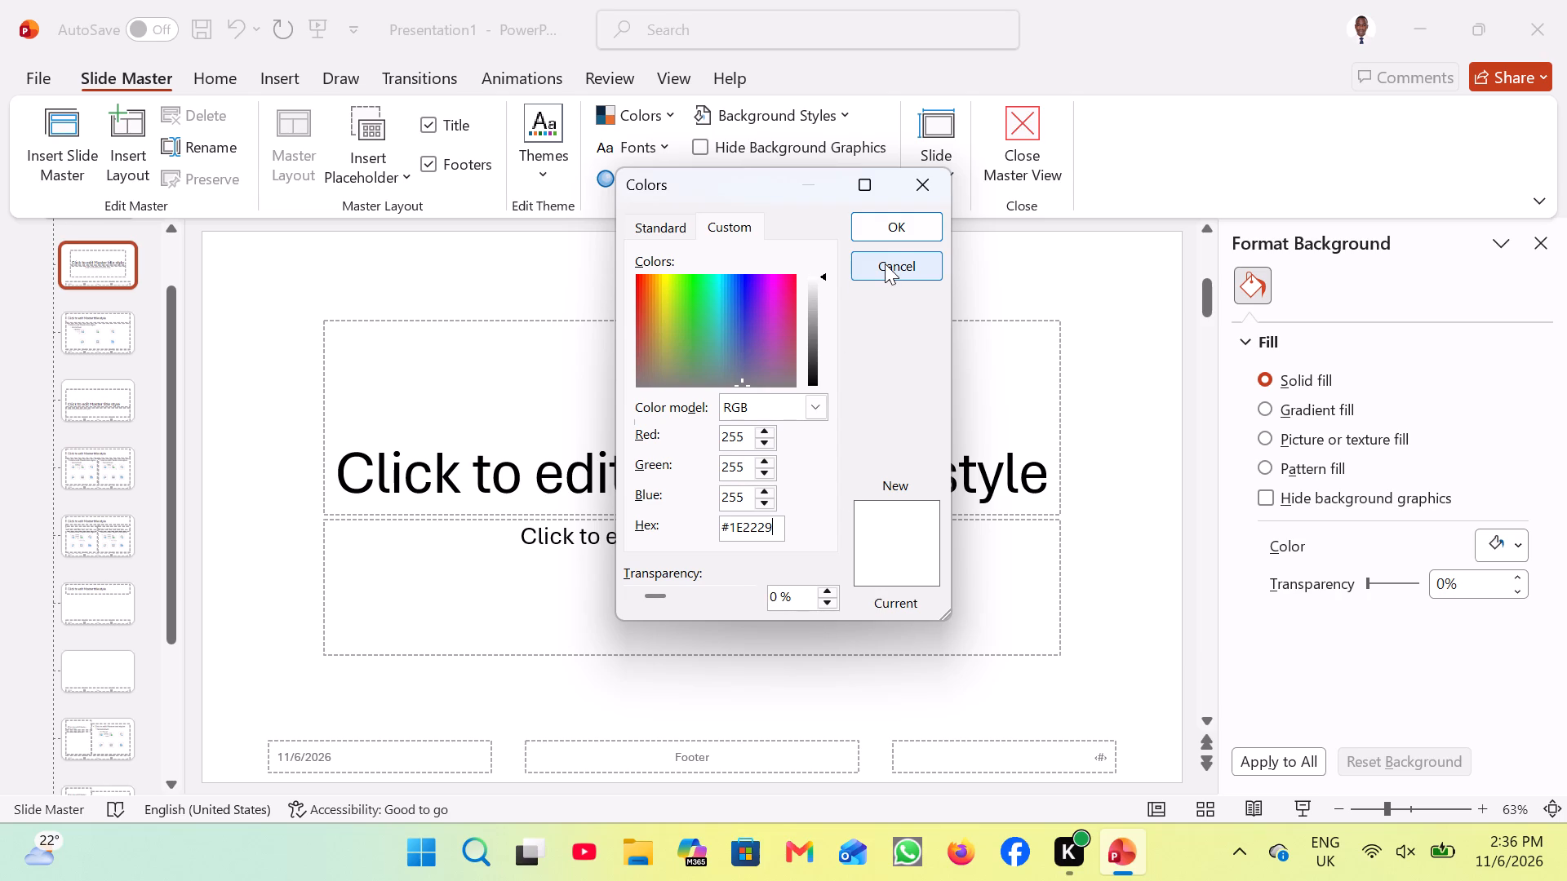
{"action": "left_click", "coordinate": [899, 228]}
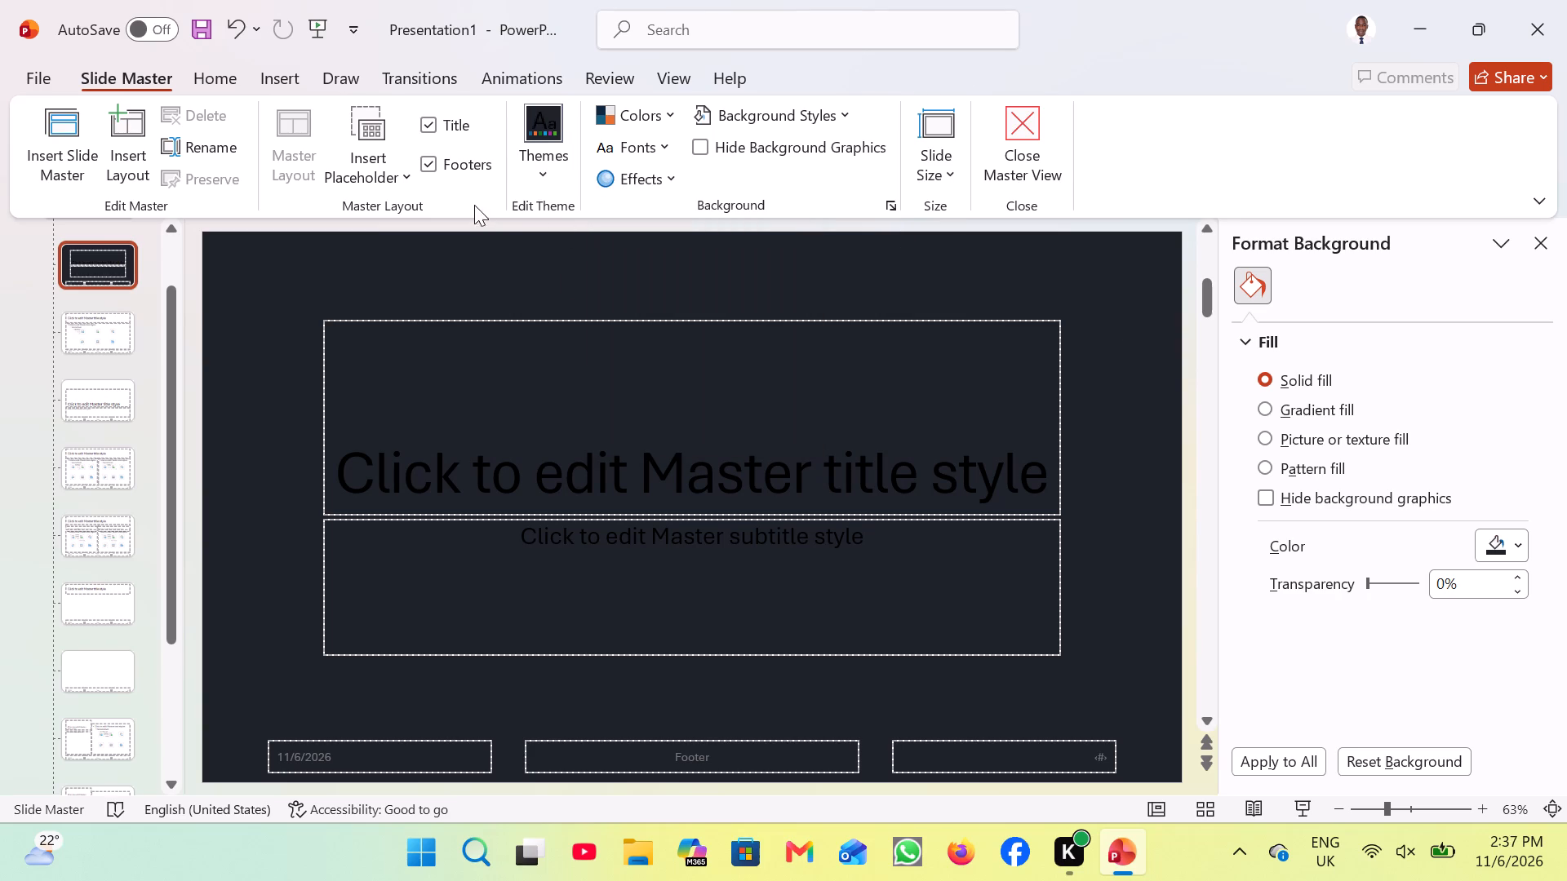
Start creating a custom theme font set for the slide master.
{"action": "left_click", "coordinate": [647, 150]}
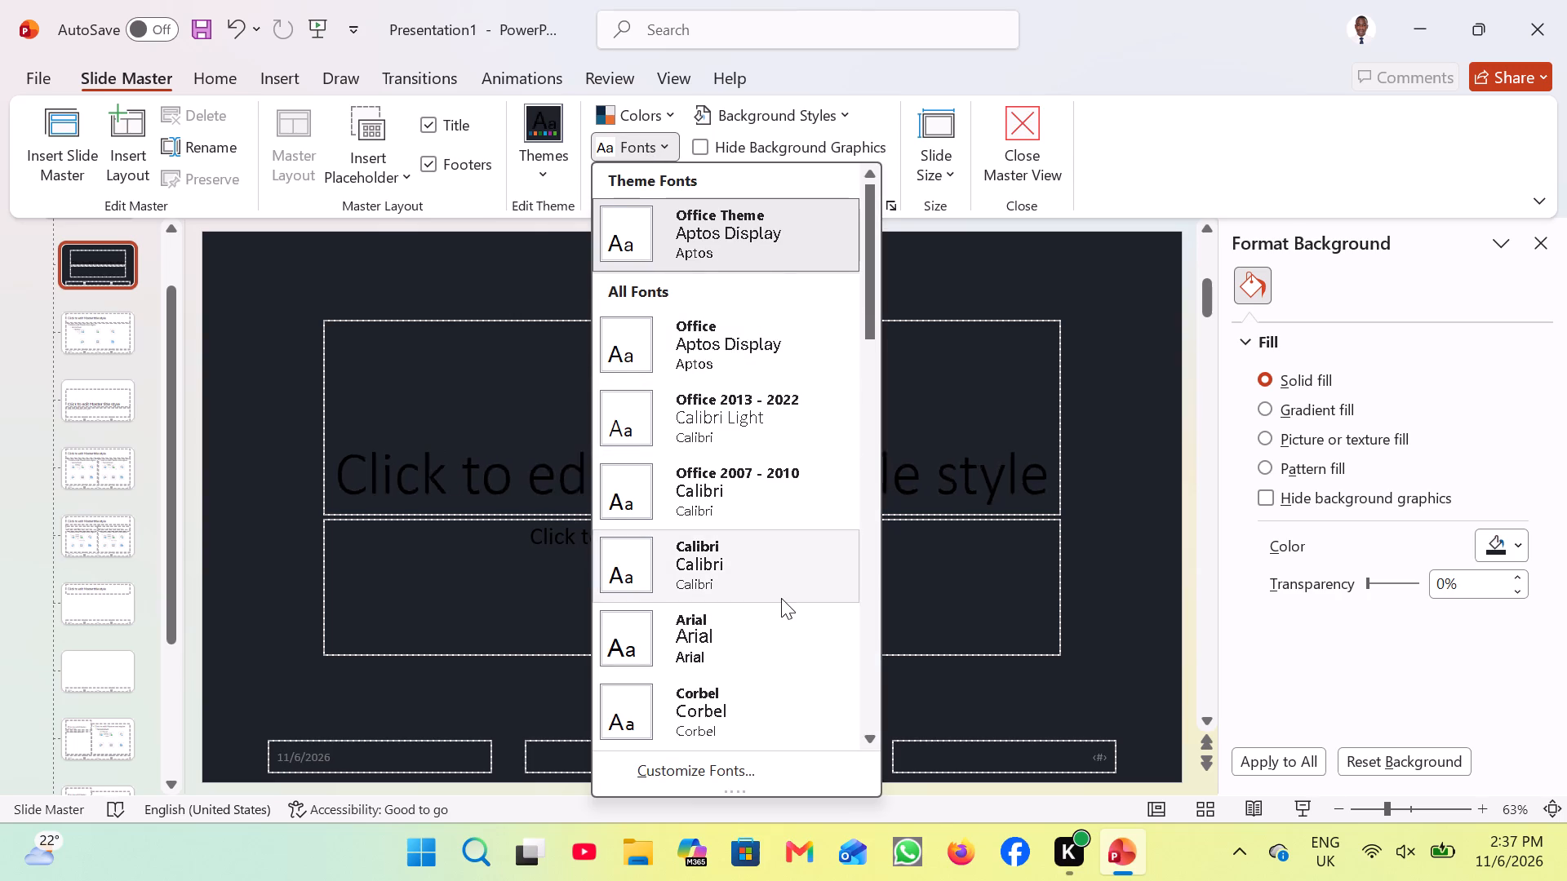
{"action": "left_click", "coordinate": [719, 766]}
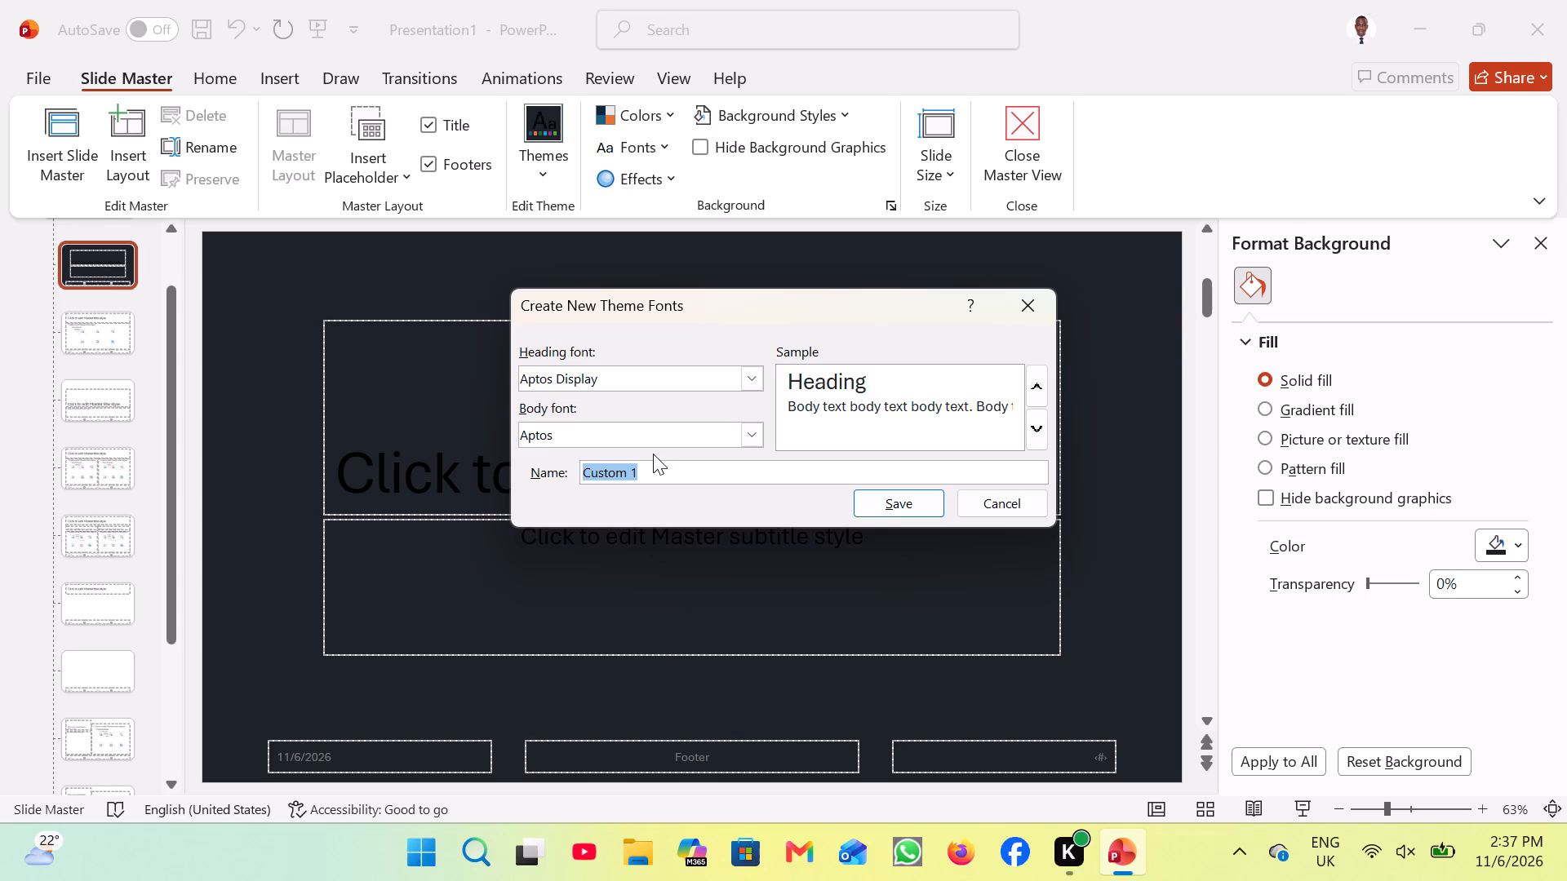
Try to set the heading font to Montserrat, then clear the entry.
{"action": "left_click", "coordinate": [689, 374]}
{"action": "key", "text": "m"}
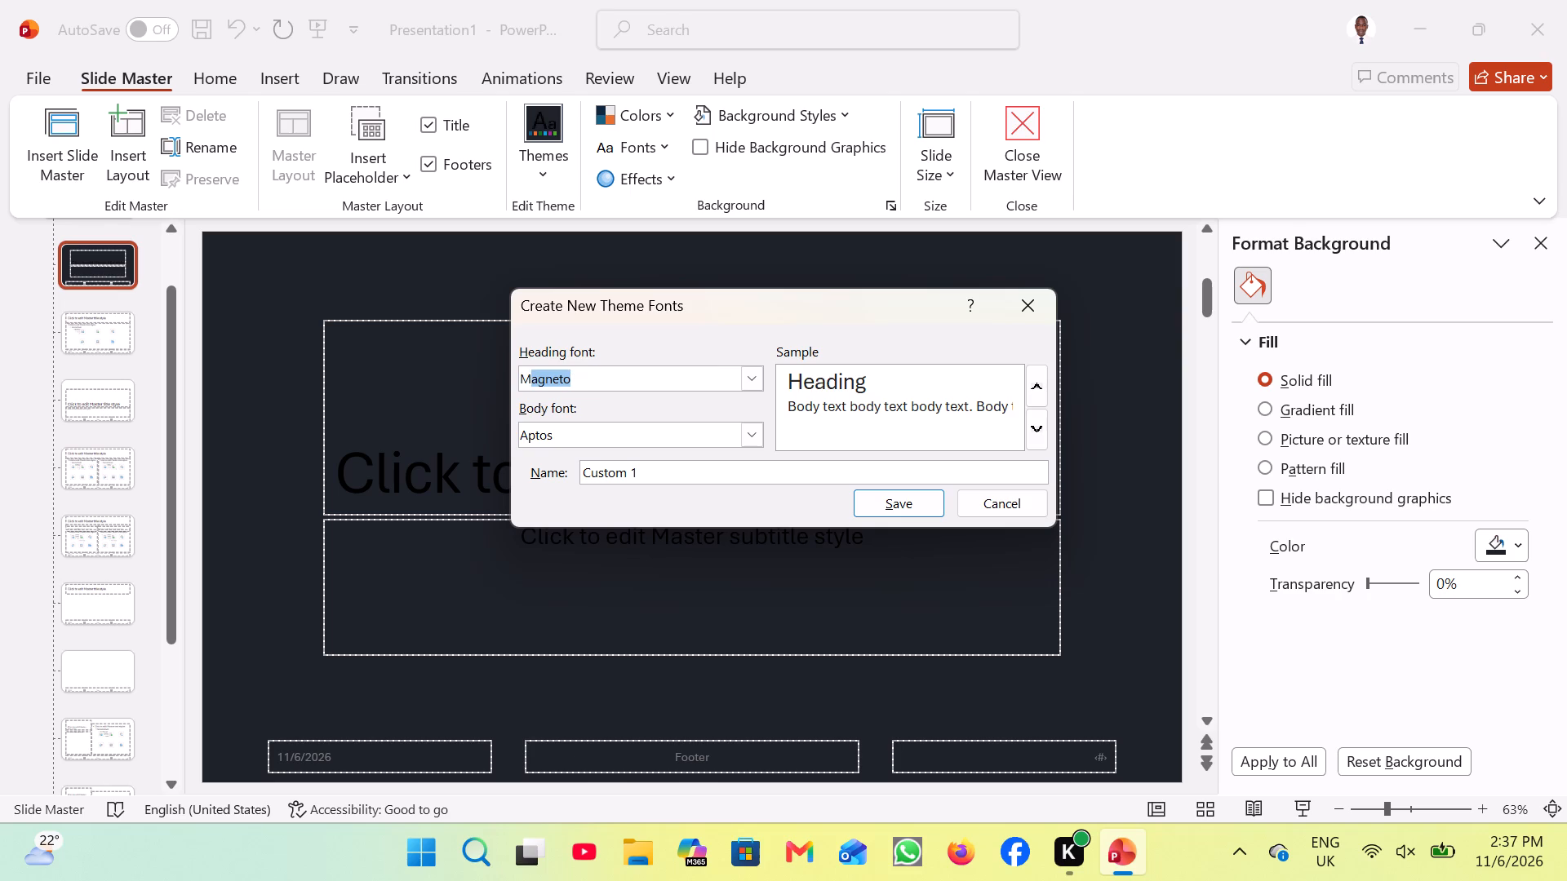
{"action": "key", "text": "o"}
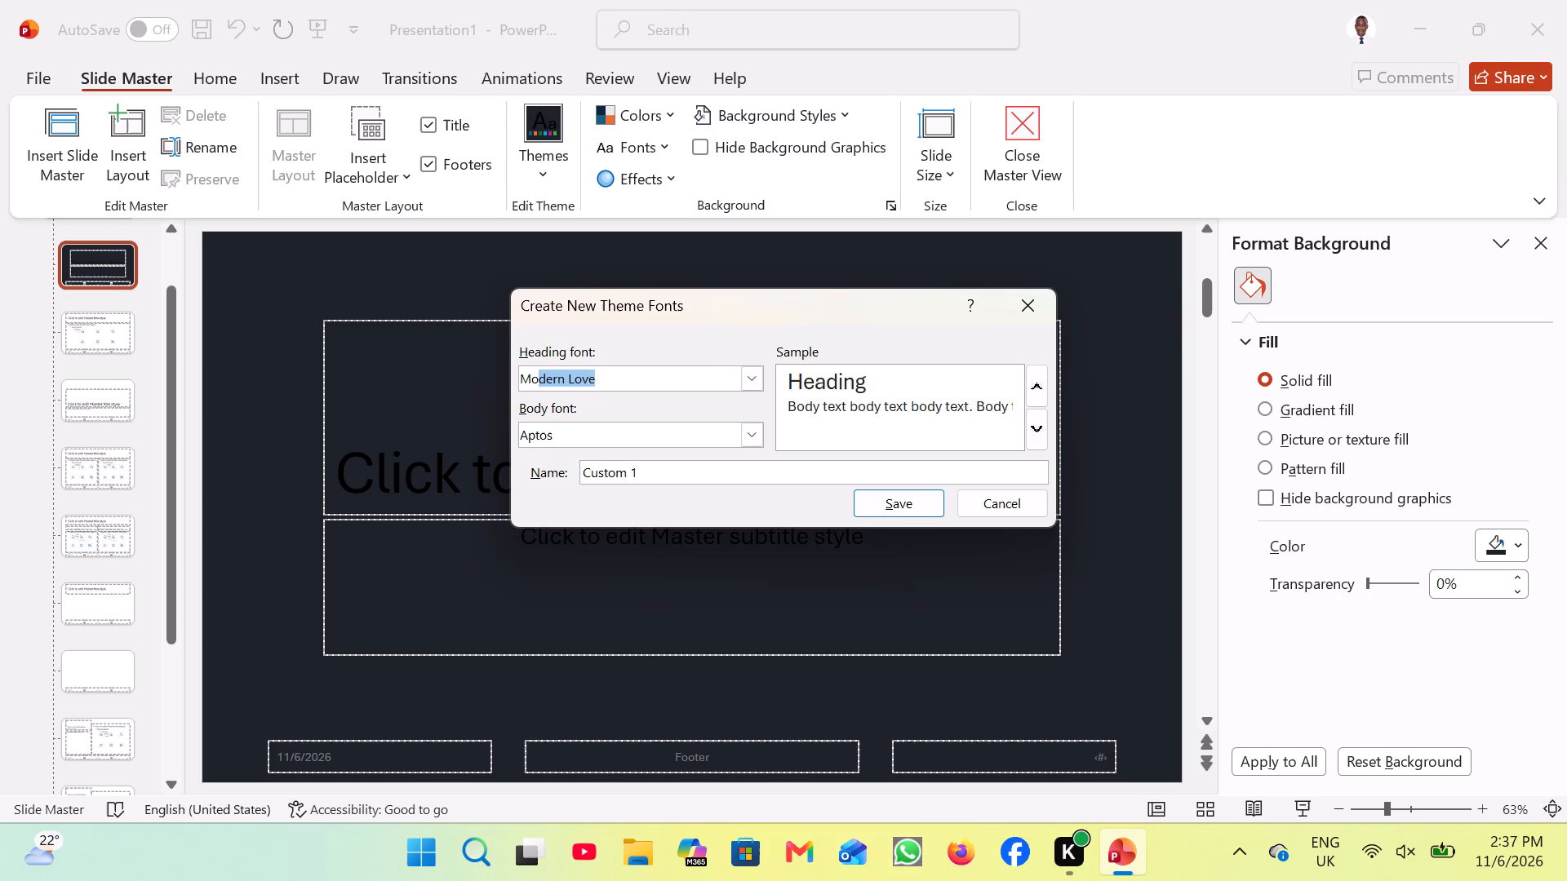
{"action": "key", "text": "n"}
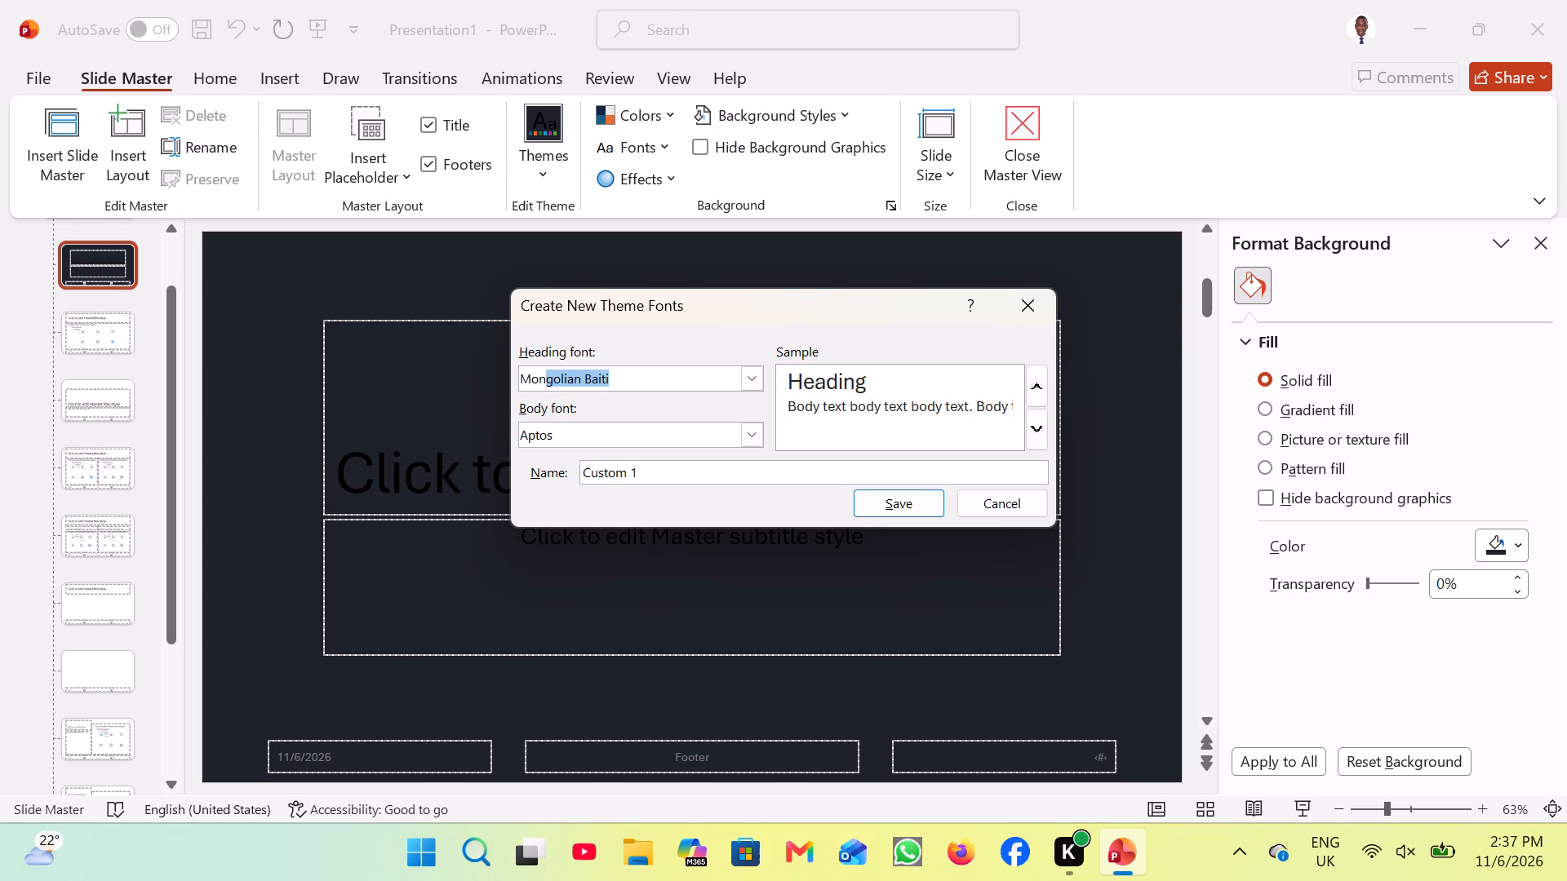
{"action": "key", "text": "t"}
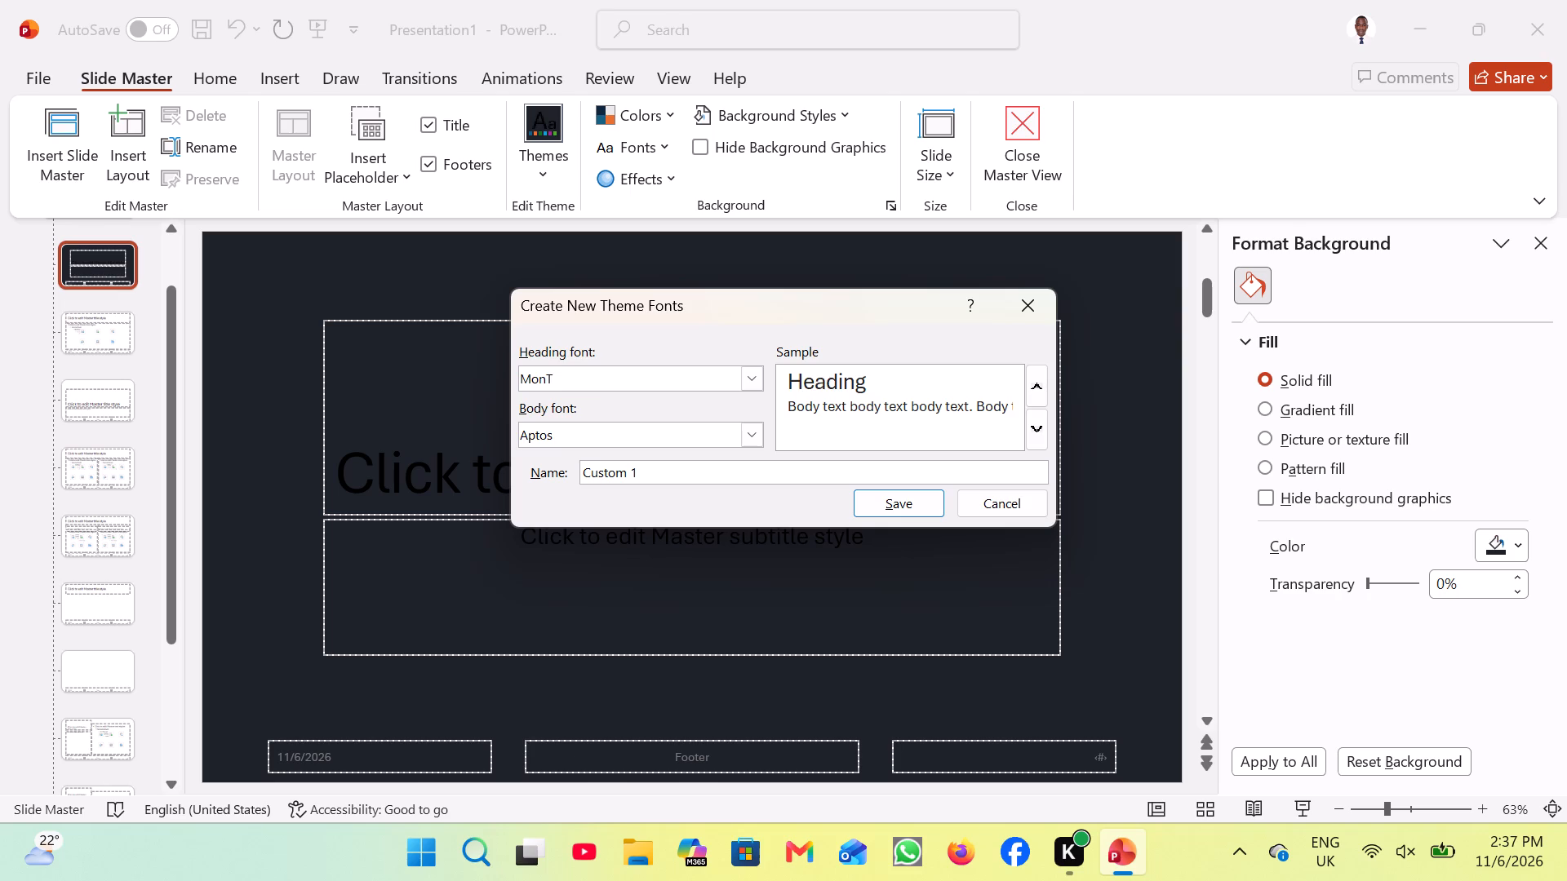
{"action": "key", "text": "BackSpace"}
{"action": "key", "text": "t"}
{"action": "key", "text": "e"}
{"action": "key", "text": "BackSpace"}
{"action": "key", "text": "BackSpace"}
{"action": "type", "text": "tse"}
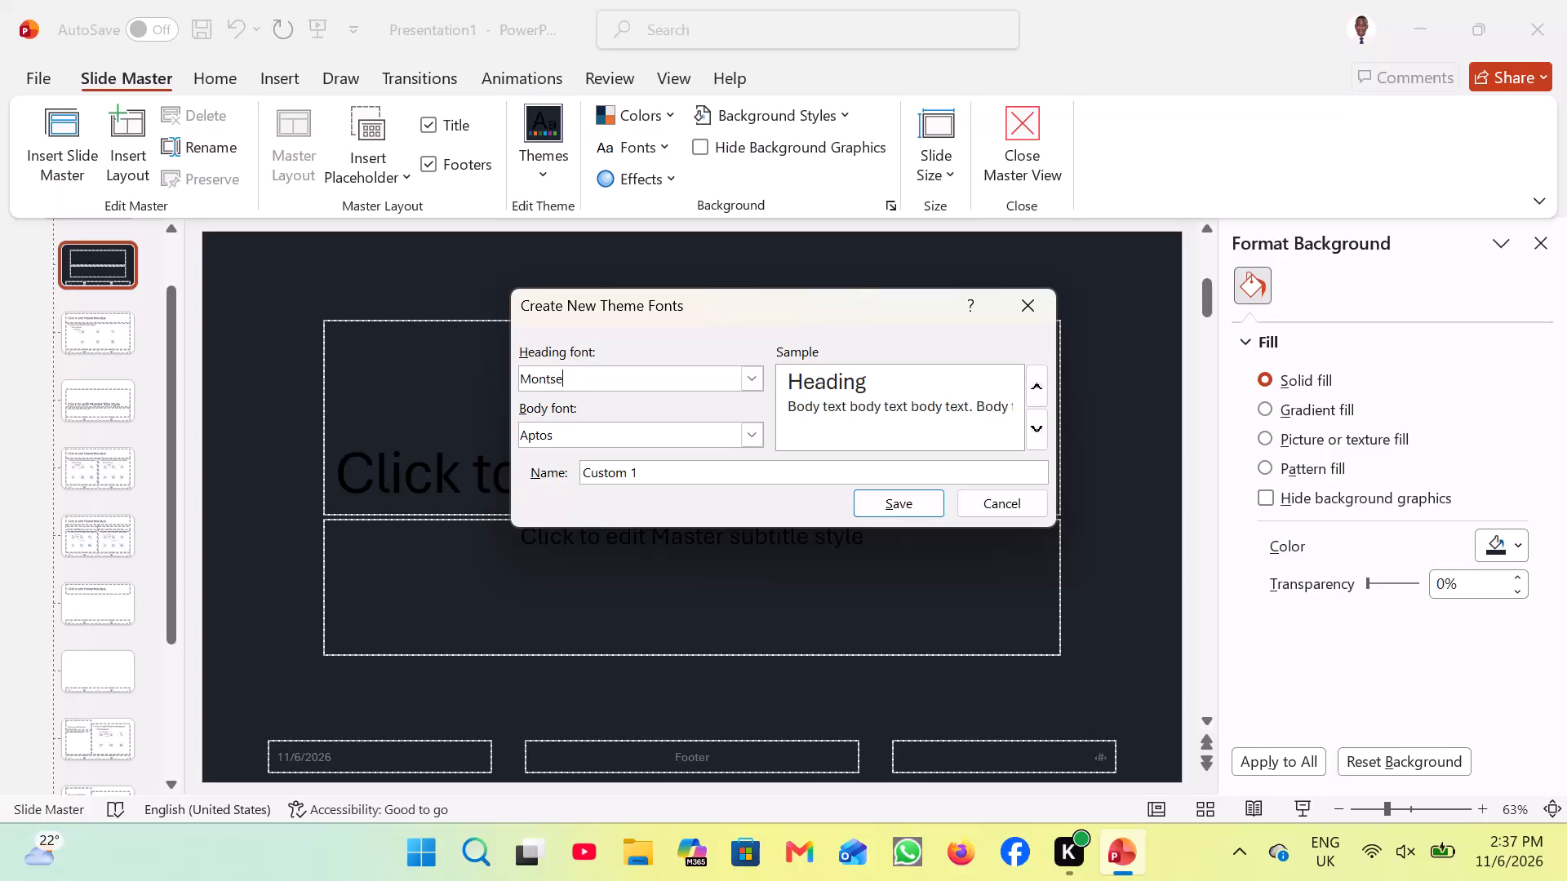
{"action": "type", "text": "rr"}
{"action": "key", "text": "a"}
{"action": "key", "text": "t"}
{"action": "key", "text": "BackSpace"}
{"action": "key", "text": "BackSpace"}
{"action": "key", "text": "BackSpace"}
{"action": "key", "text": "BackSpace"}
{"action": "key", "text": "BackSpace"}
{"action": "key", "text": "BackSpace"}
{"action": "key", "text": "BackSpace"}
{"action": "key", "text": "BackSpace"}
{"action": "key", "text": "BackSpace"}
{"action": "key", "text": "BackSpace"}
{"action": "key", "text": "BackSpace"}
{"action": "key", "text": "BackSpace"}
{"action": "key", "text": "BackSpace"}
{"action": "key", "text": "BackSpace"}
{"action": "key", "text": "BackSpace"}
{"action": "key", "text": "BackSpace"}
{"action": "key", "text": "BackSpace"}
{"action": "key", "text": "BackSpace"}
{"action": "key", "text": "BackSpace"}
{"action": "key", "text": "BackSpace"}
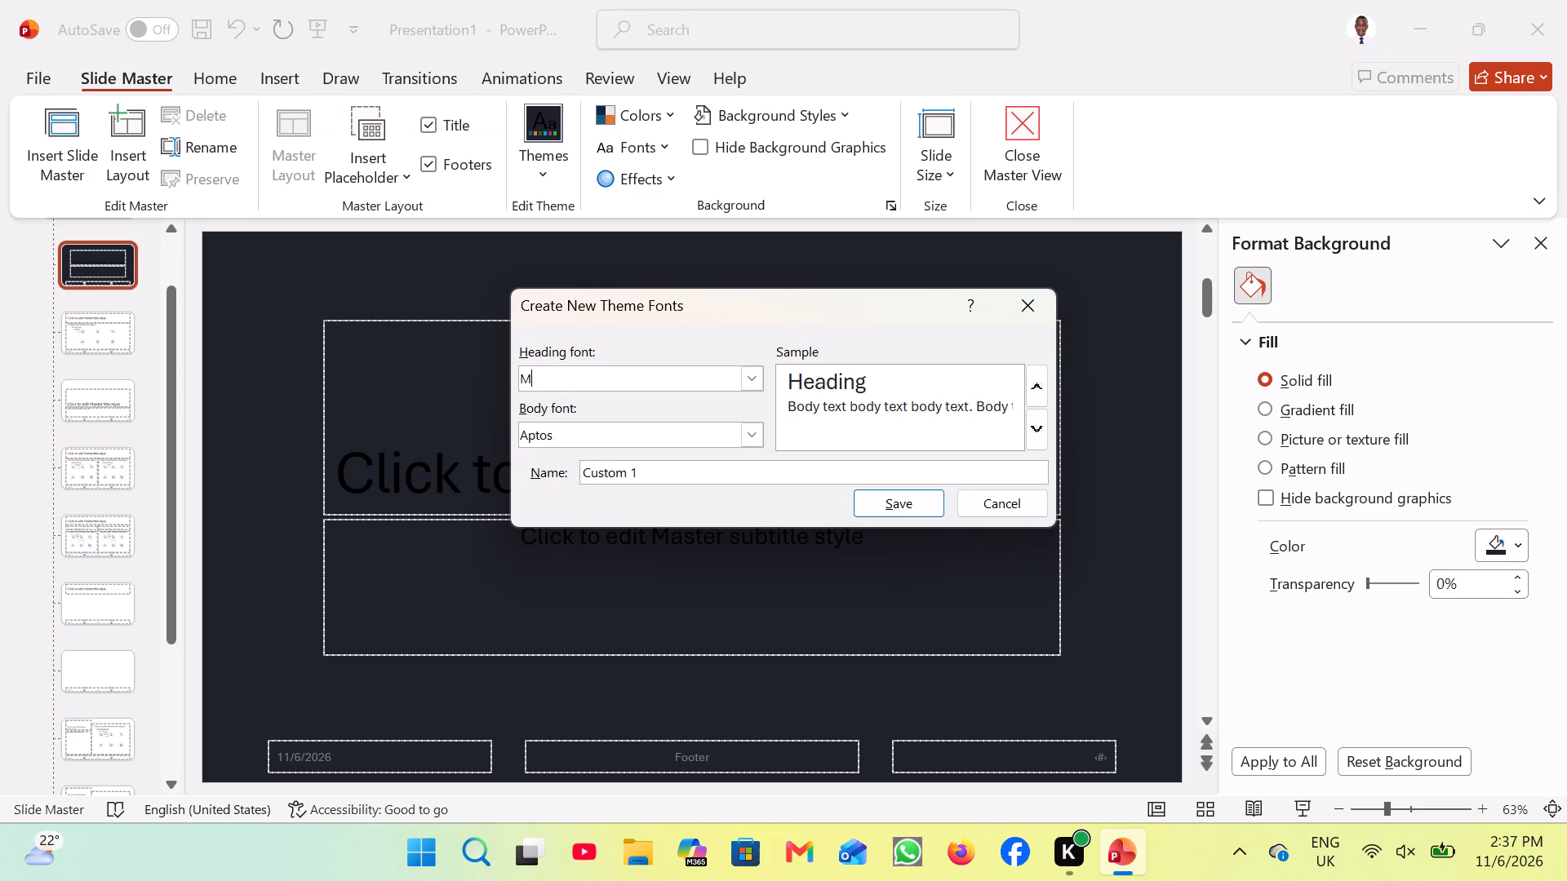
Set the theme's heading font to Arial Black and the body font to Calibri.
{"action": "key", "text": "a"}
{"action": "key", "text": "r"}
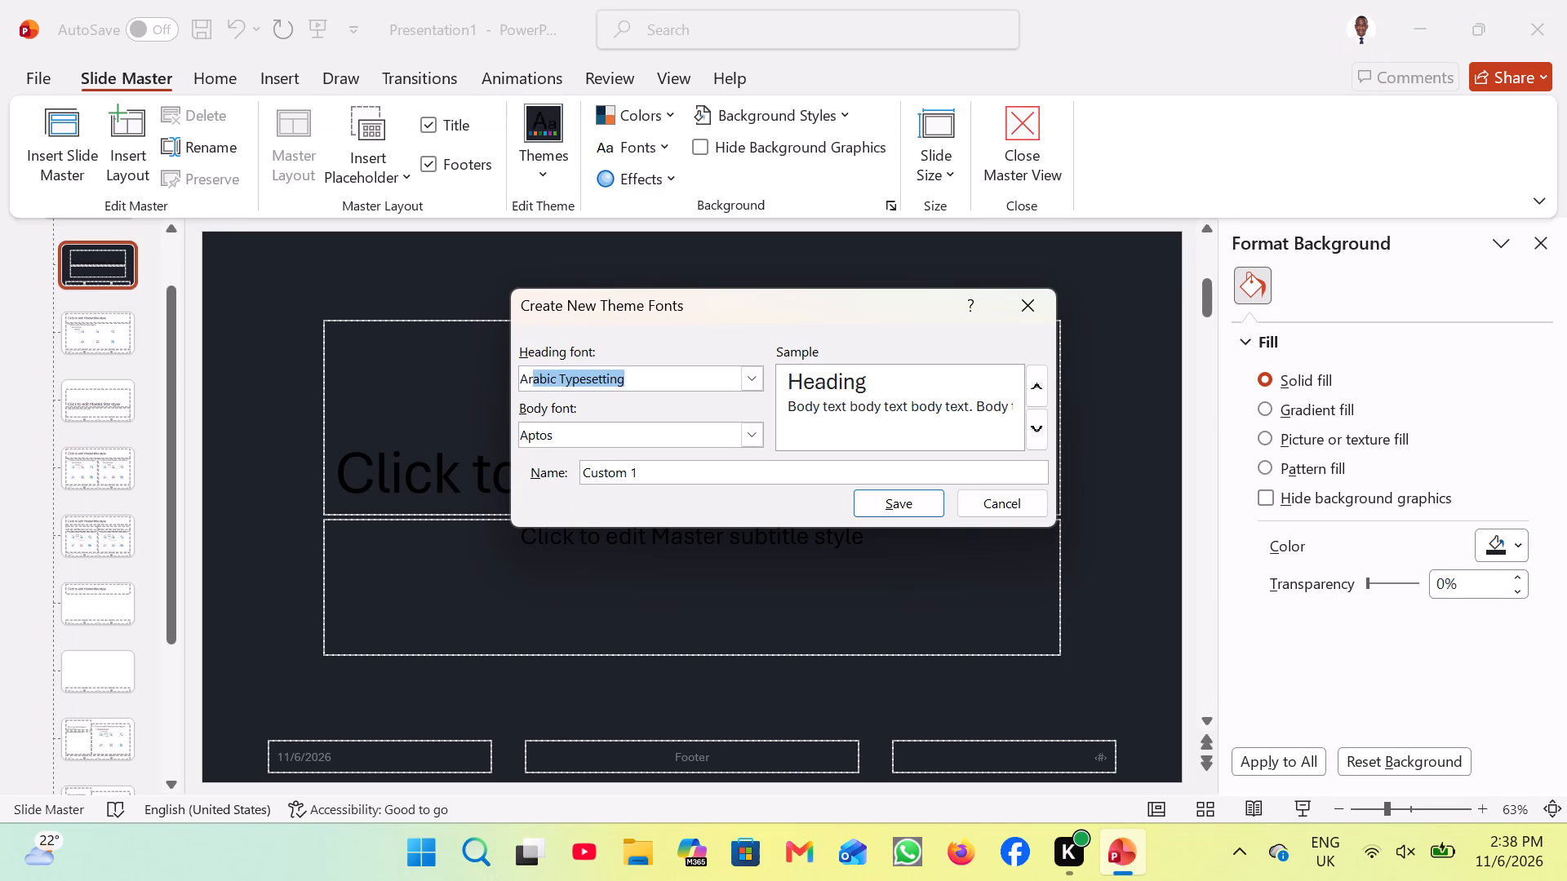
{"action": "key", "text": "i"}
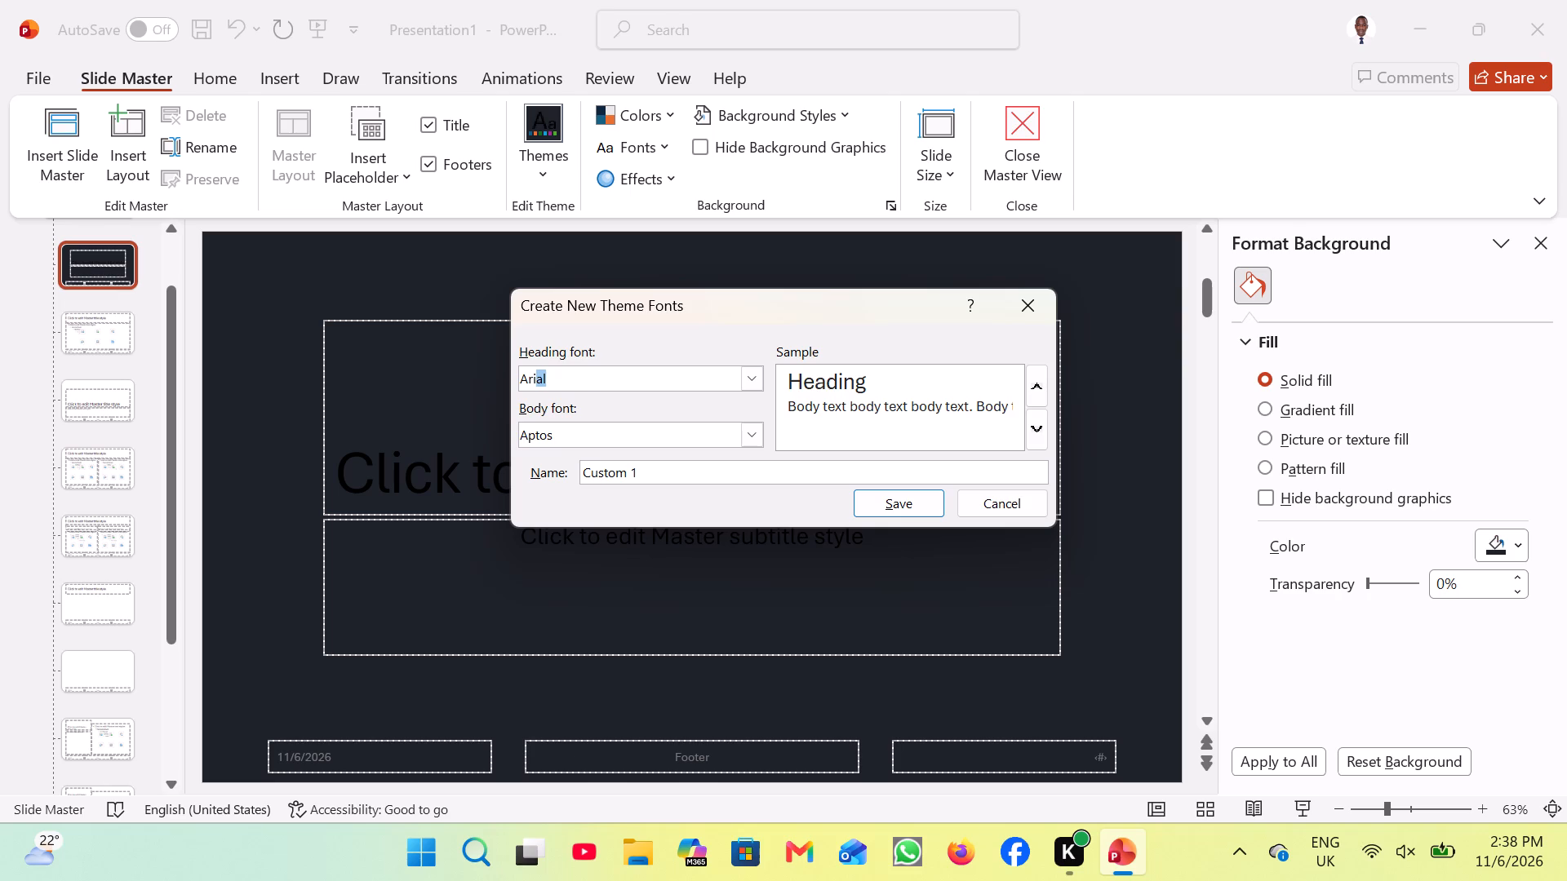
{"action": "key", "text": "a"}
{"action": "type", "text": "l"}
{"action": "key", "text": "space"}
{"action": "key", "text": "Tab"}
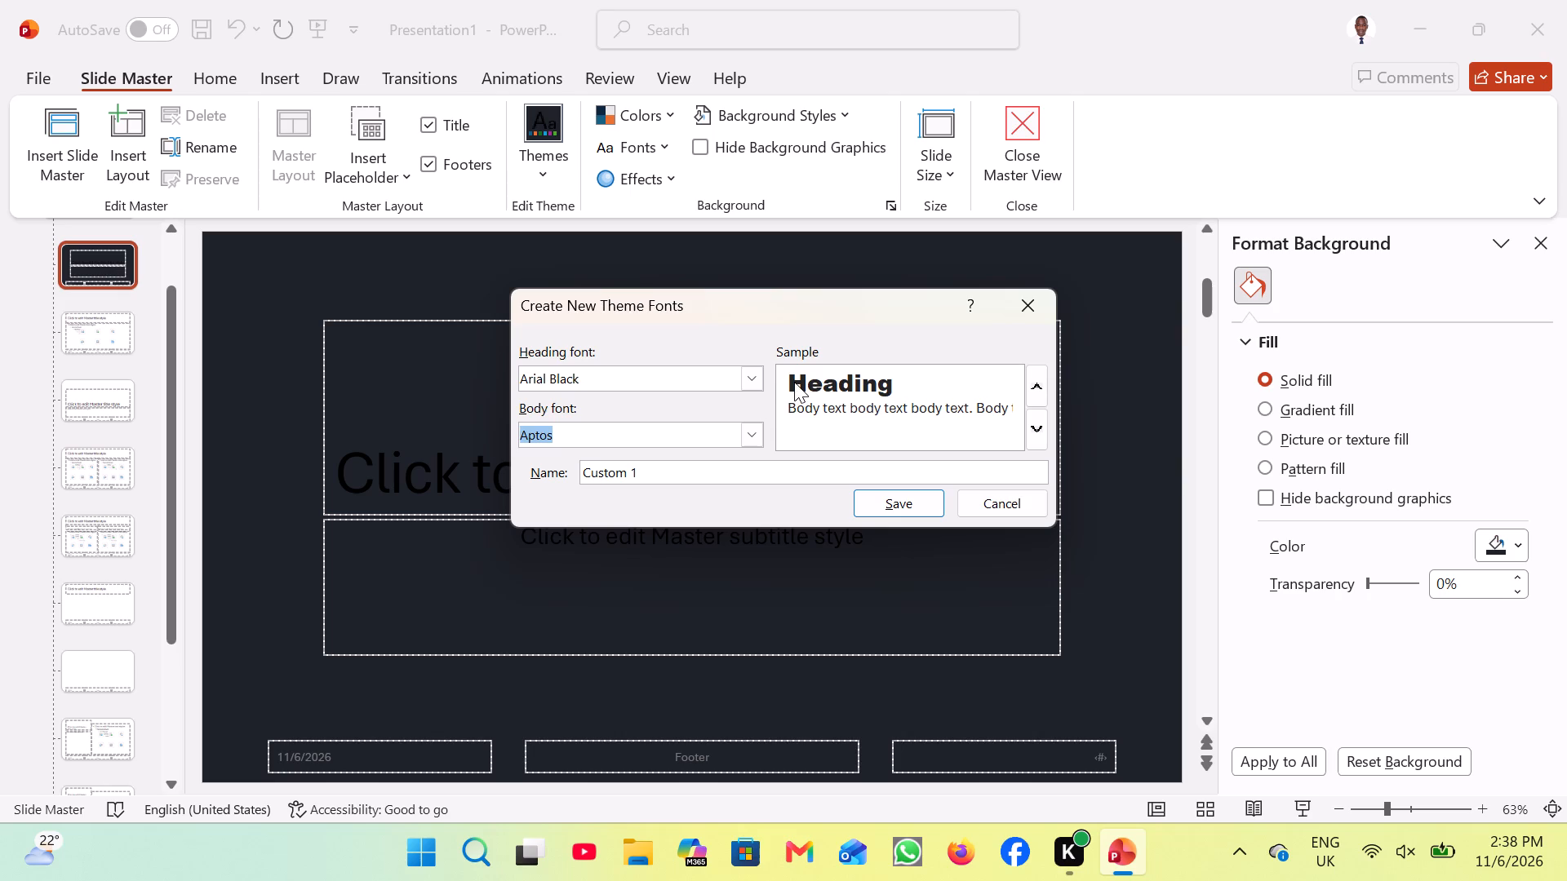
{"action": "key", "text": "c"}
Name the theme font set Nexus Brand and save it.
{"action": "left_click", "coordinate": [713, 468]}
{"action": "double_click", "coordinate": [713, 468]}
{"action": "right_click_drag", "start_coordinate": [713, 468], "coordinate": [493, 475]}
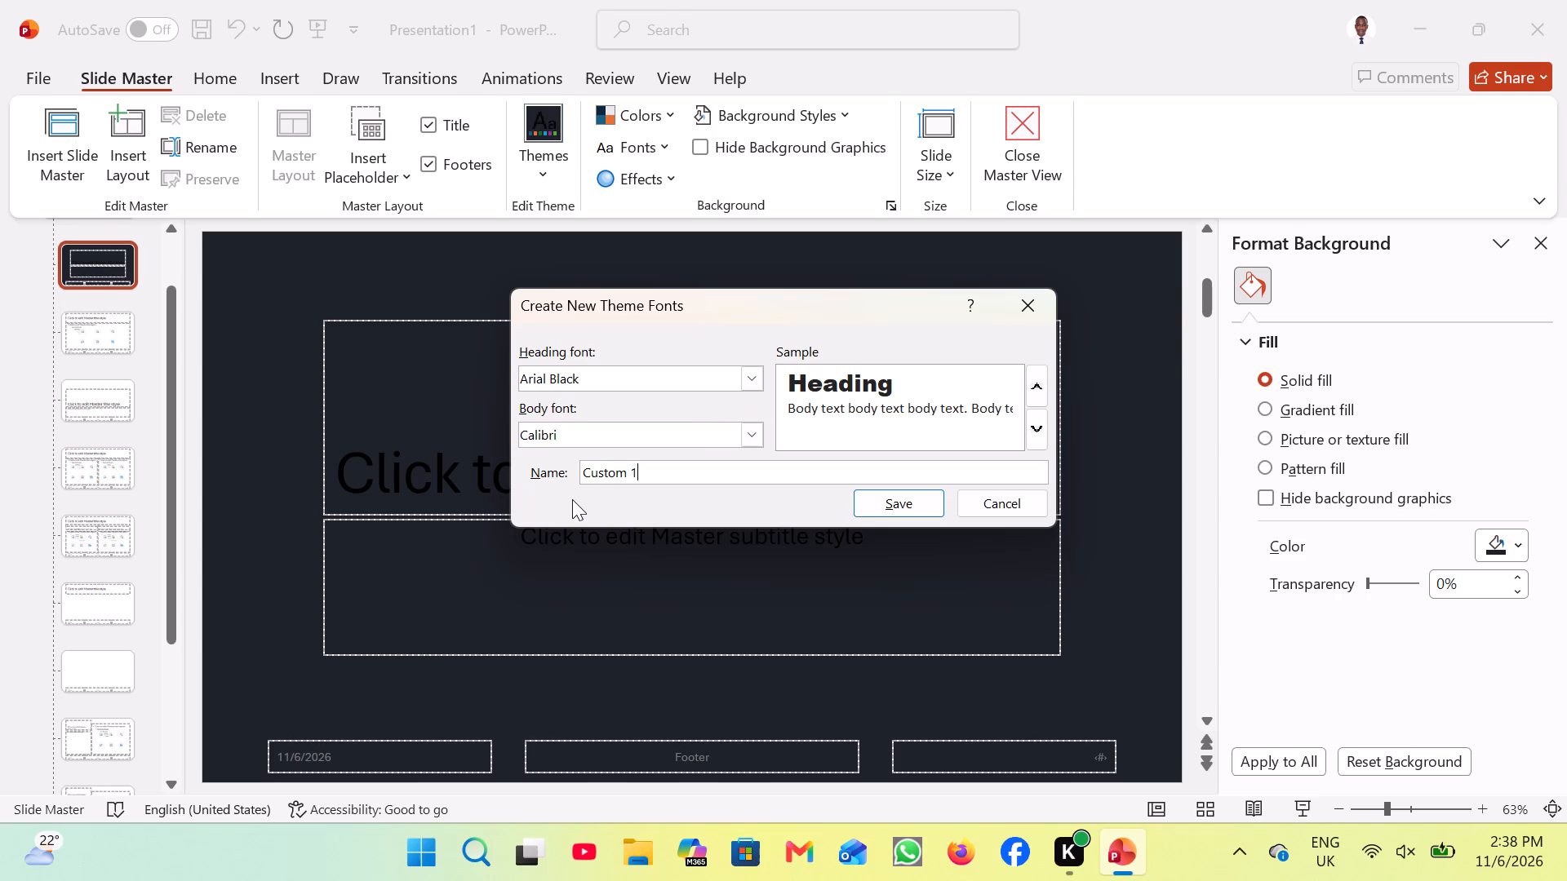
{"action": "key", "text": "ctrl+a"}
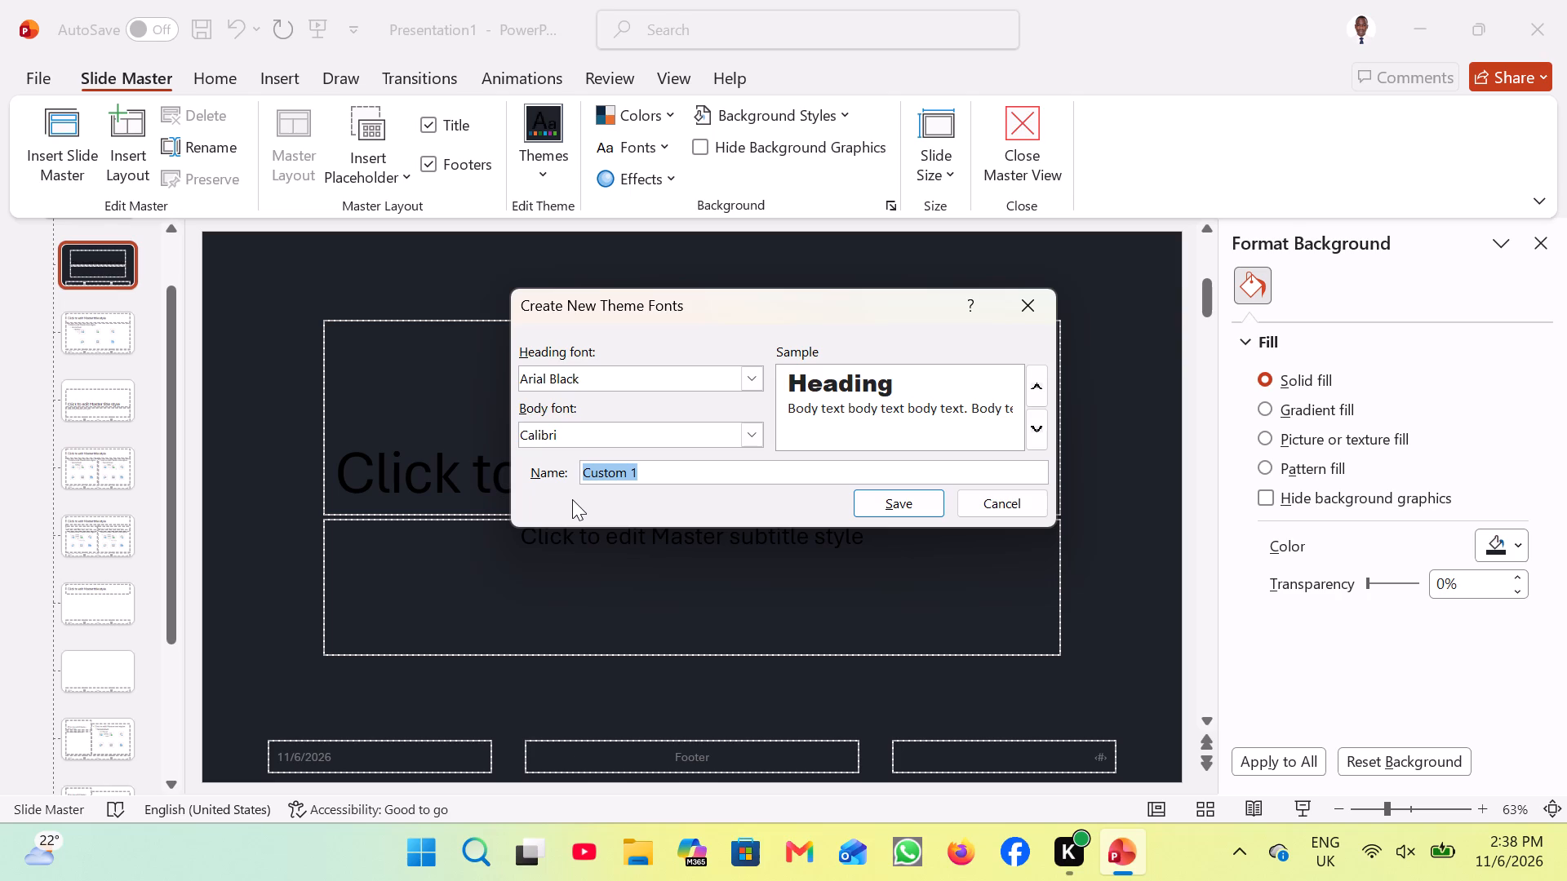
{"action": "key", "text": "n"}
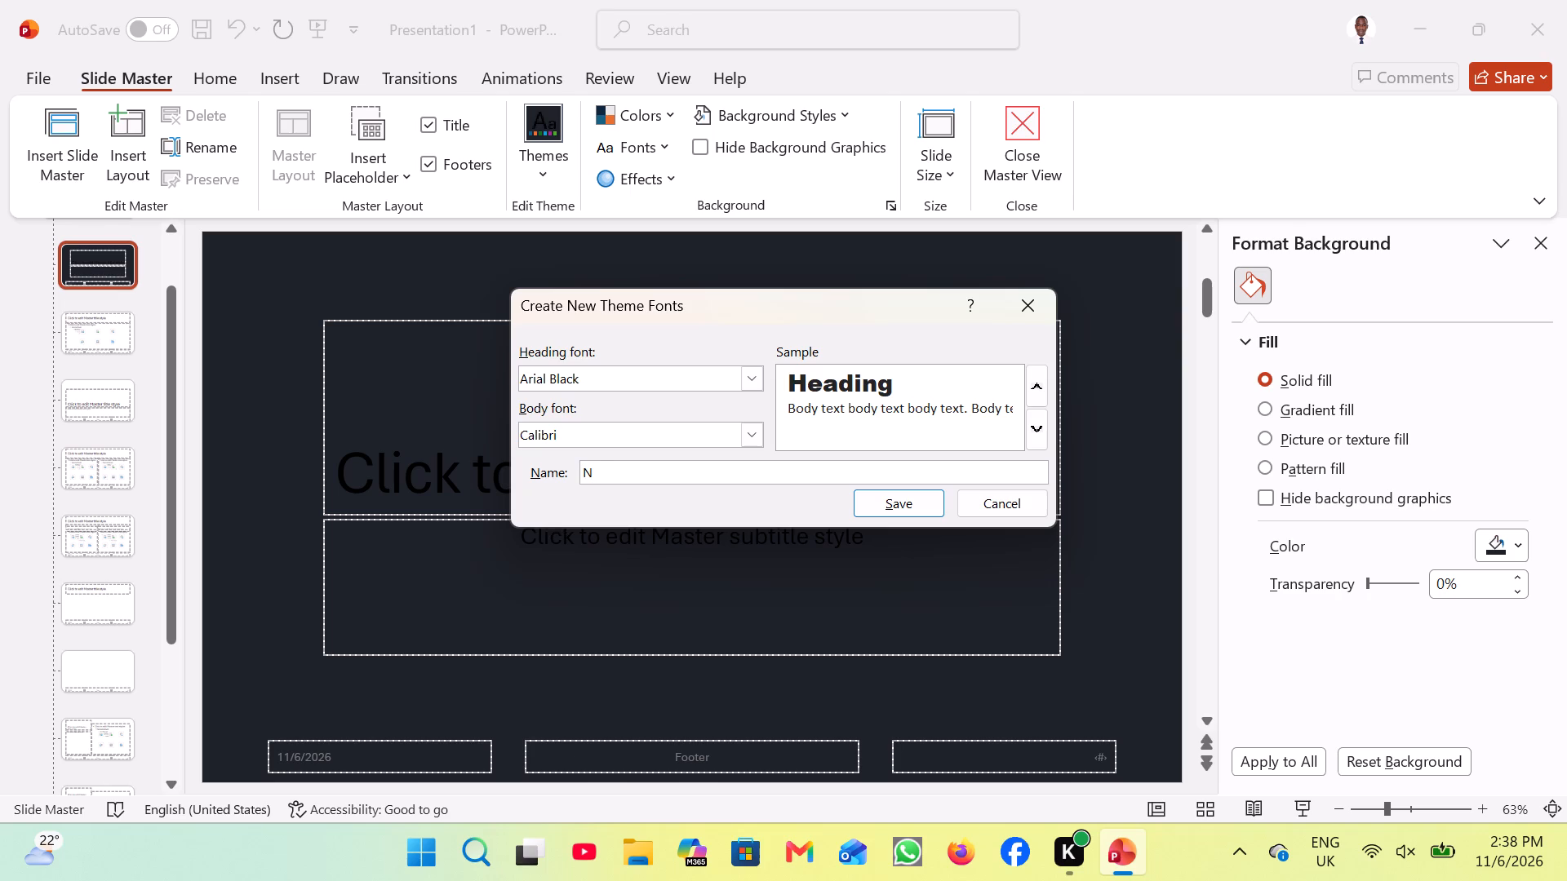
{"action": "type", "text": "exu"}
{"action": "type", "text": "s"}
{"action": "key", "text": "space"}
{"action": "key", "text": "b"}
{"action": "type", "text": "rand"}
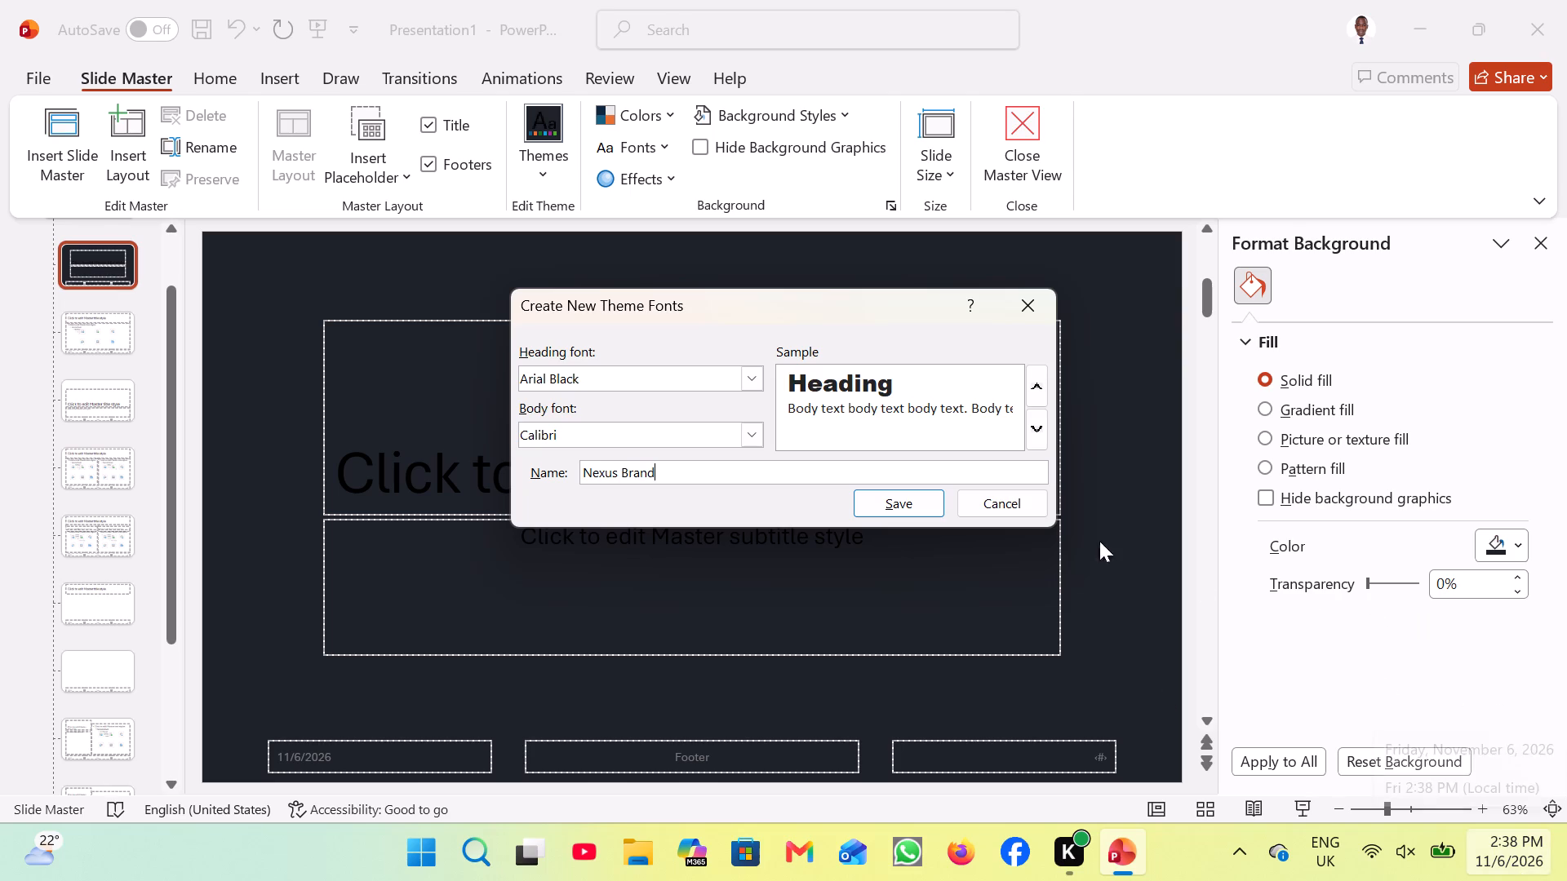
{"action": "left_click", "coordinate": [894, 502]}
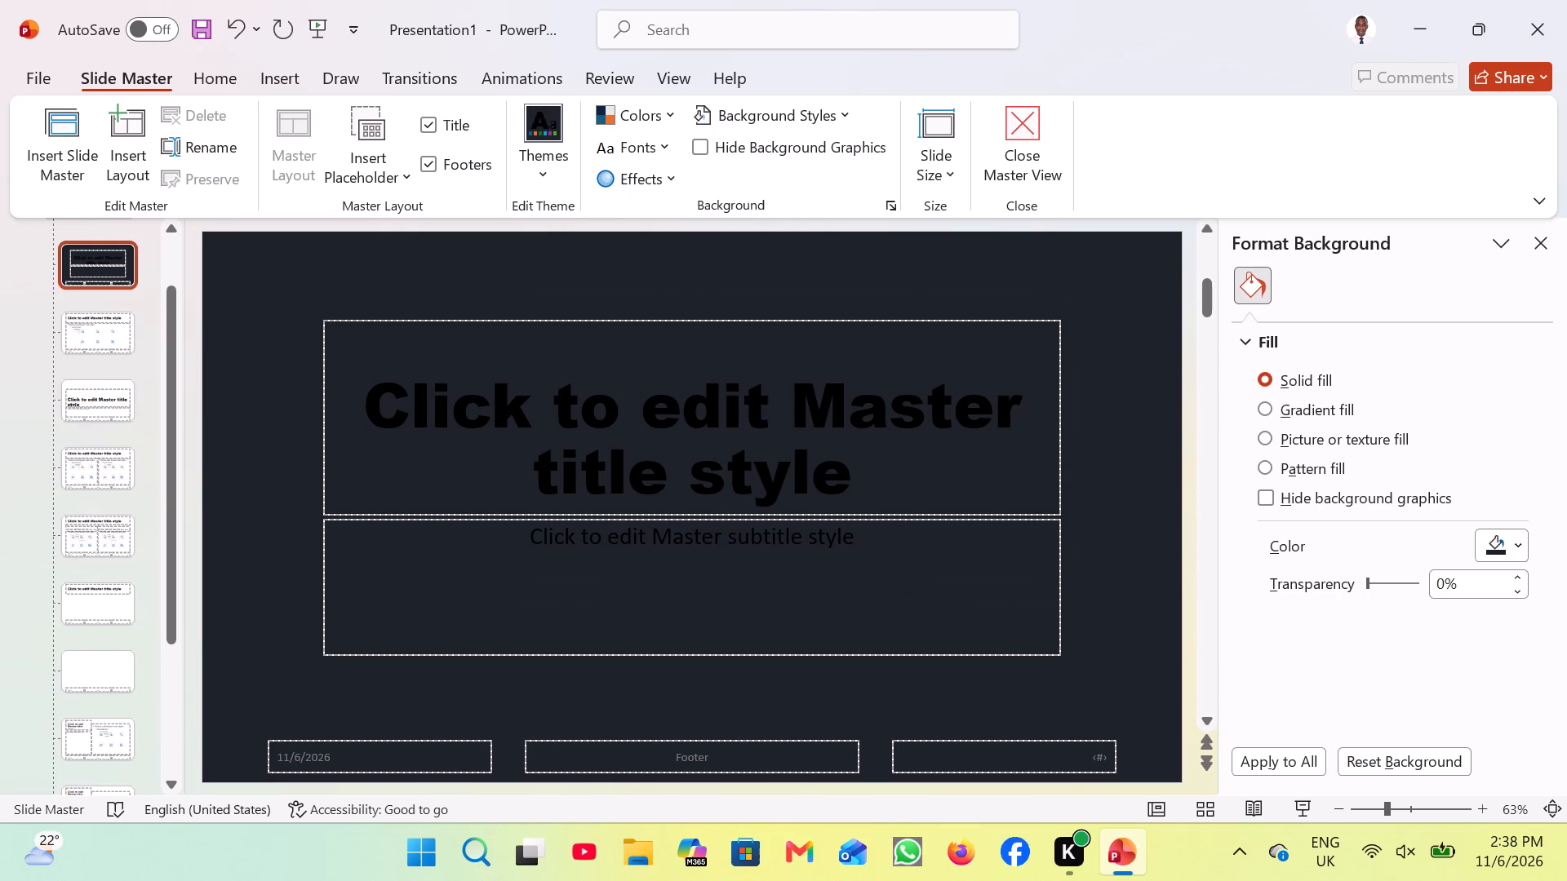
Close the master view and return to the blank first slide.
{"action": "left_click", "coordinate": [1027, 153]}
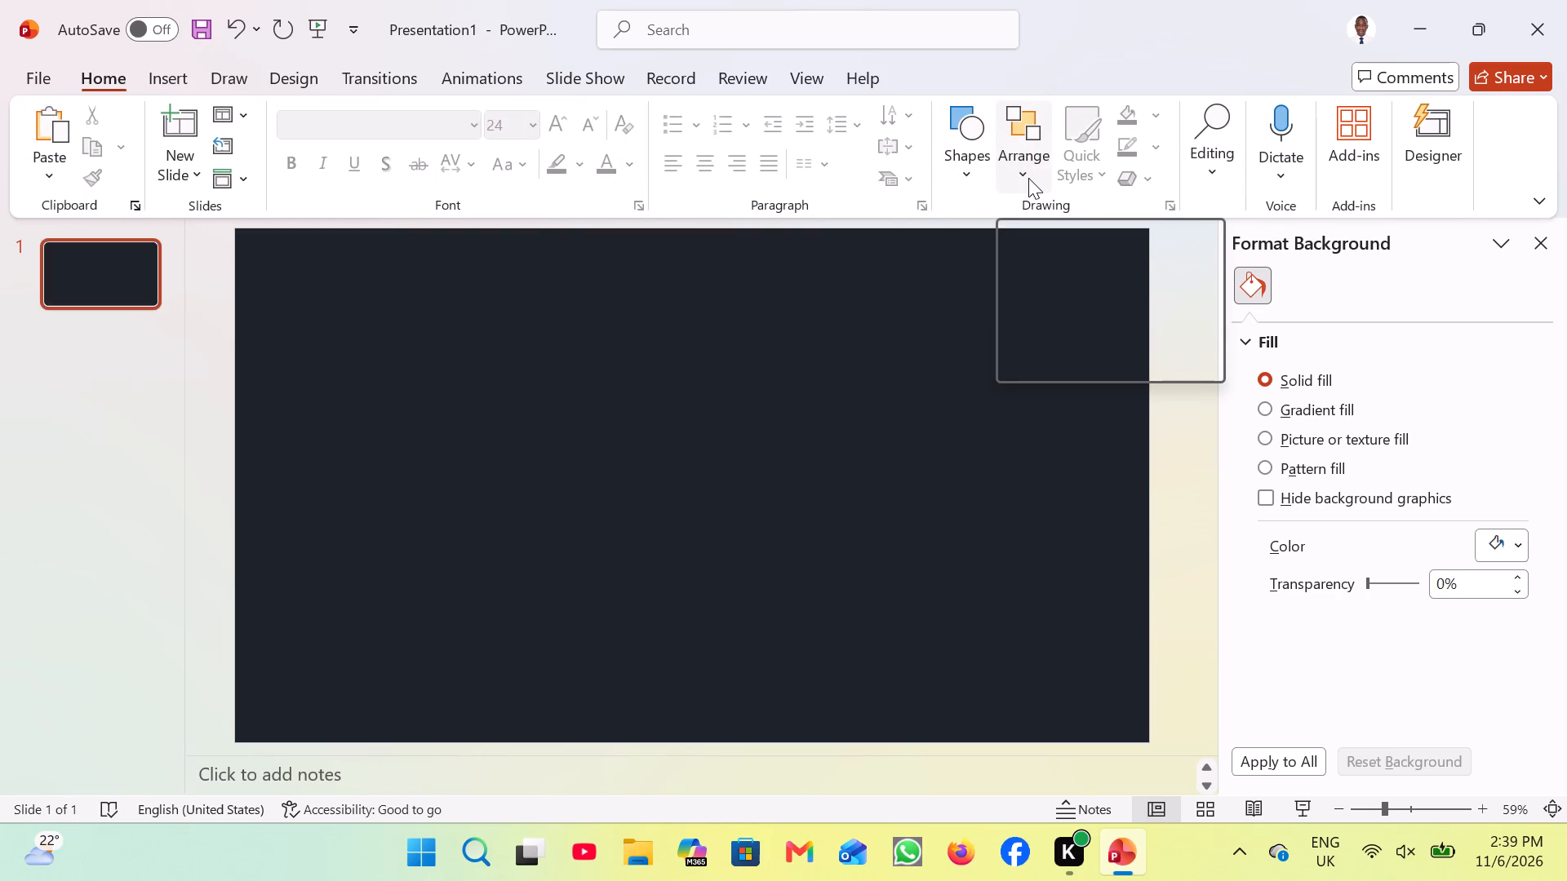
{"action": "left_click", "coordinate": [795, 396]}
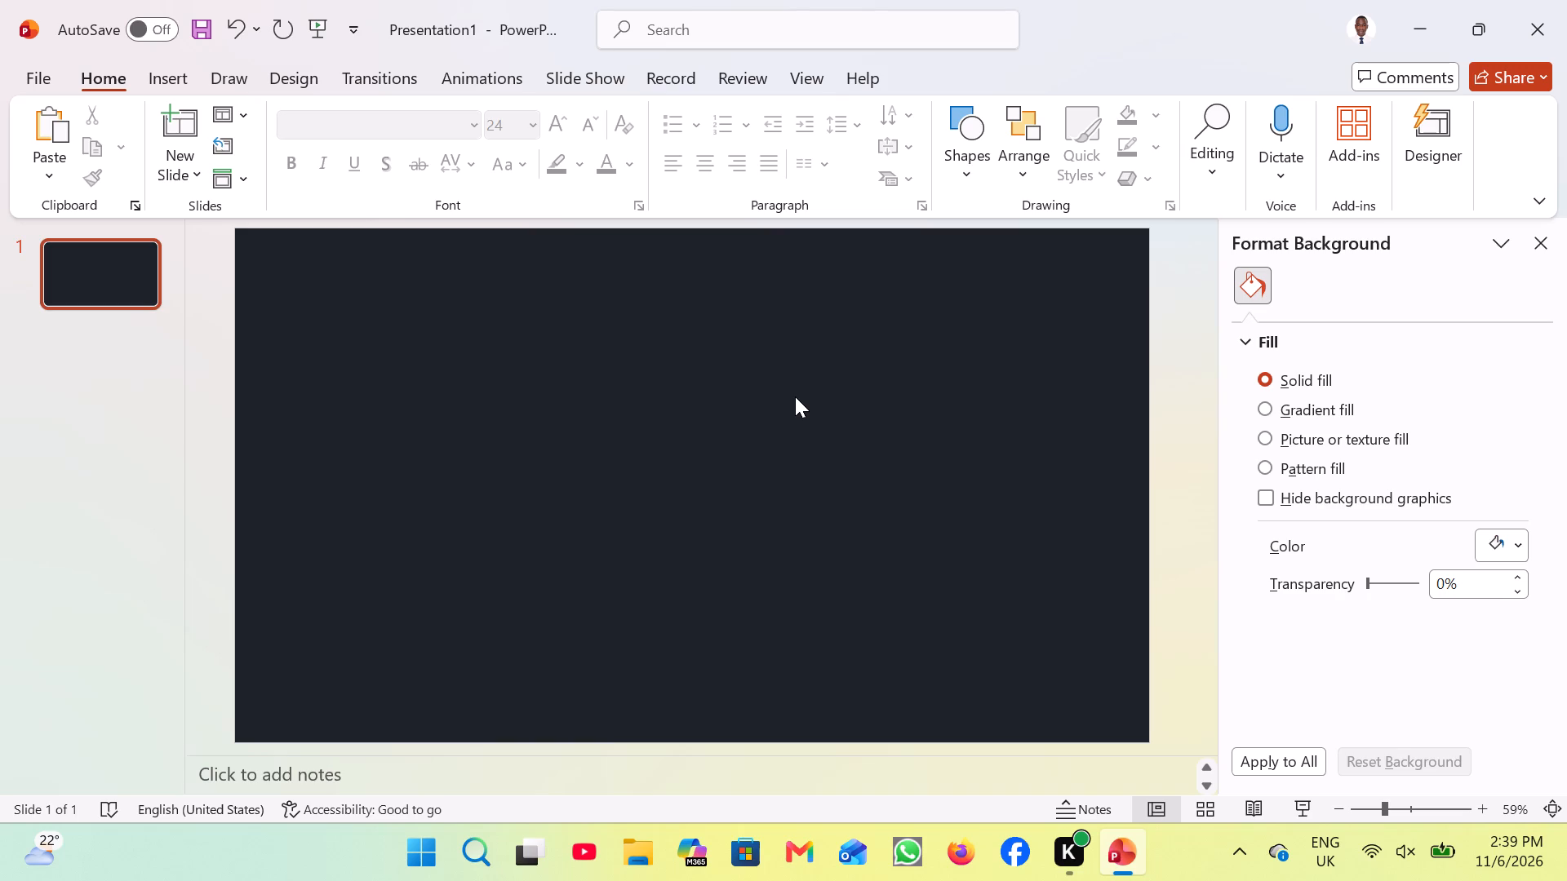
Add a text box near the middle of the slide reading NEXUS LOGISTICS.
{"action": "left_click", "coordinate": [167, 67]}
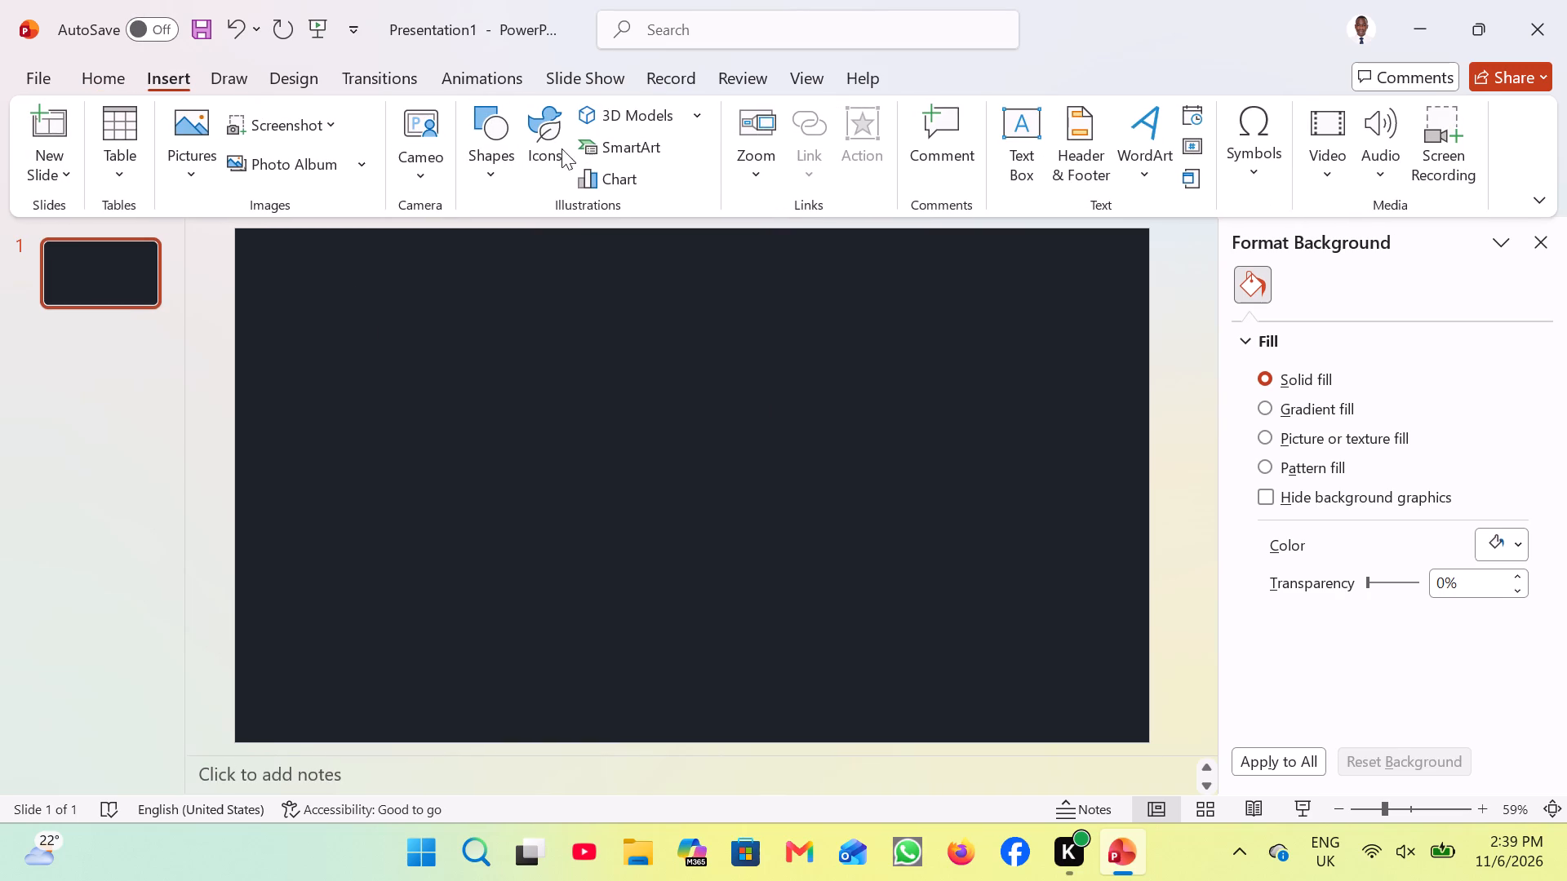
{"action": "left_click", "coordinate": [501, 162]}
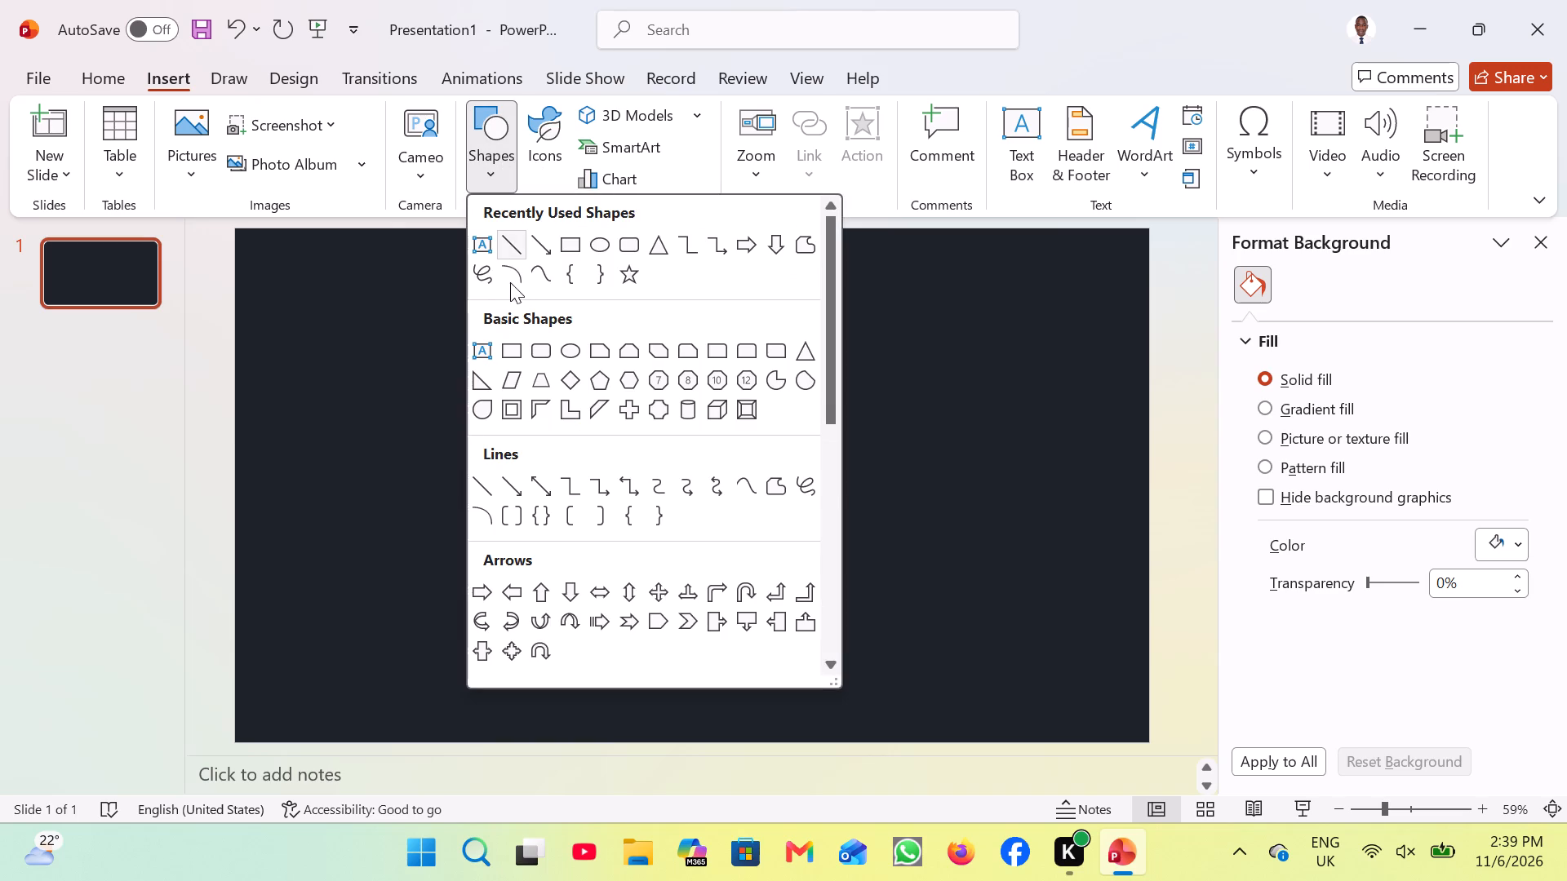
{"action": "left_click", "coordinate": [487, 236]}
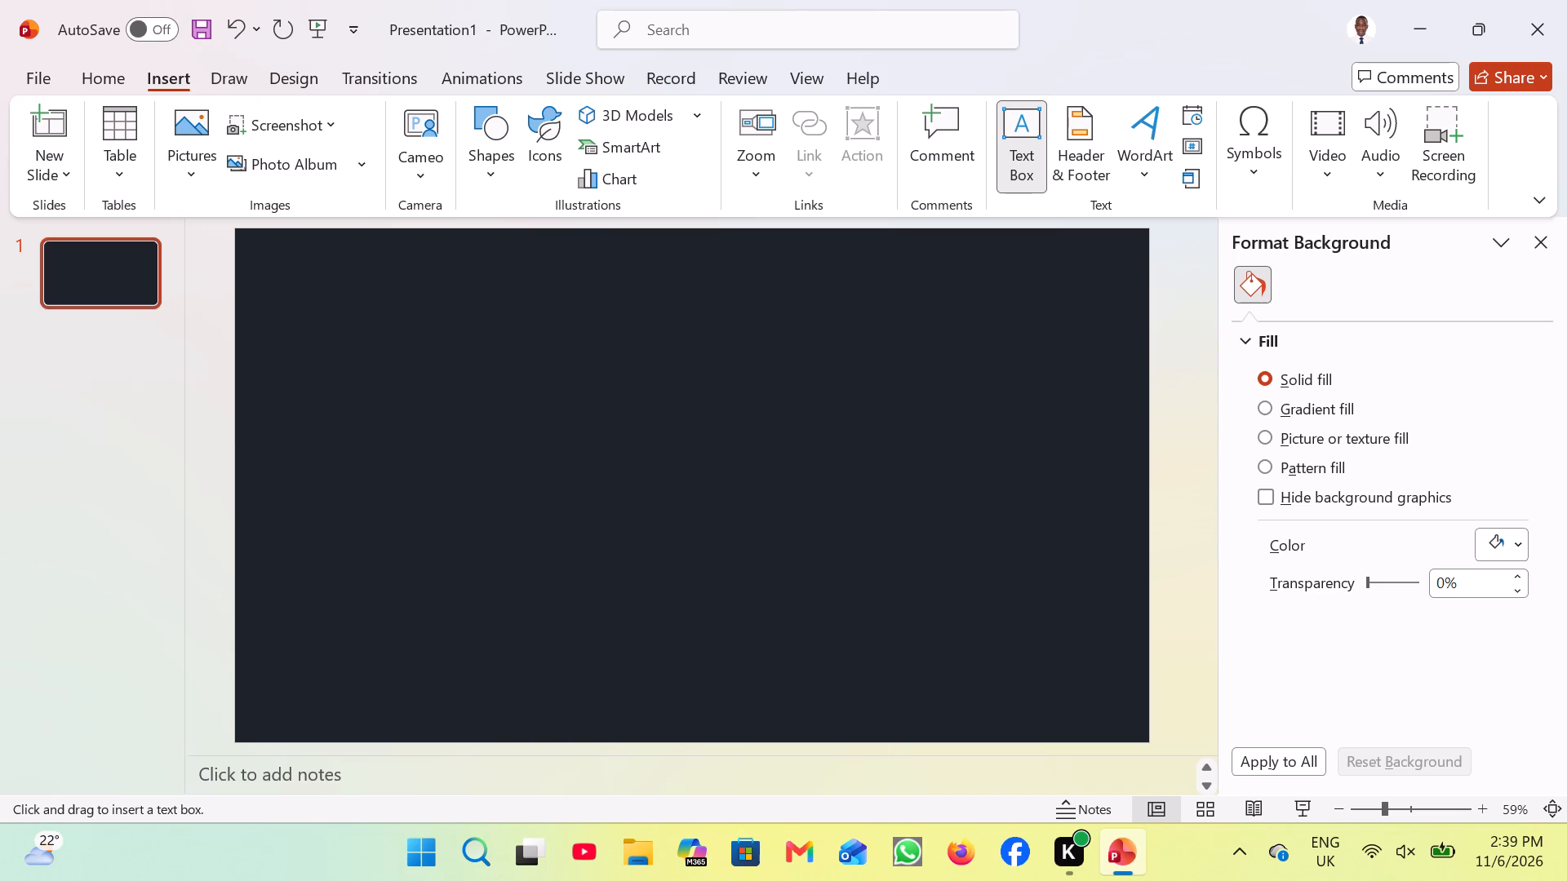
{"action": "left_click", "coordinate": [620, 438]}
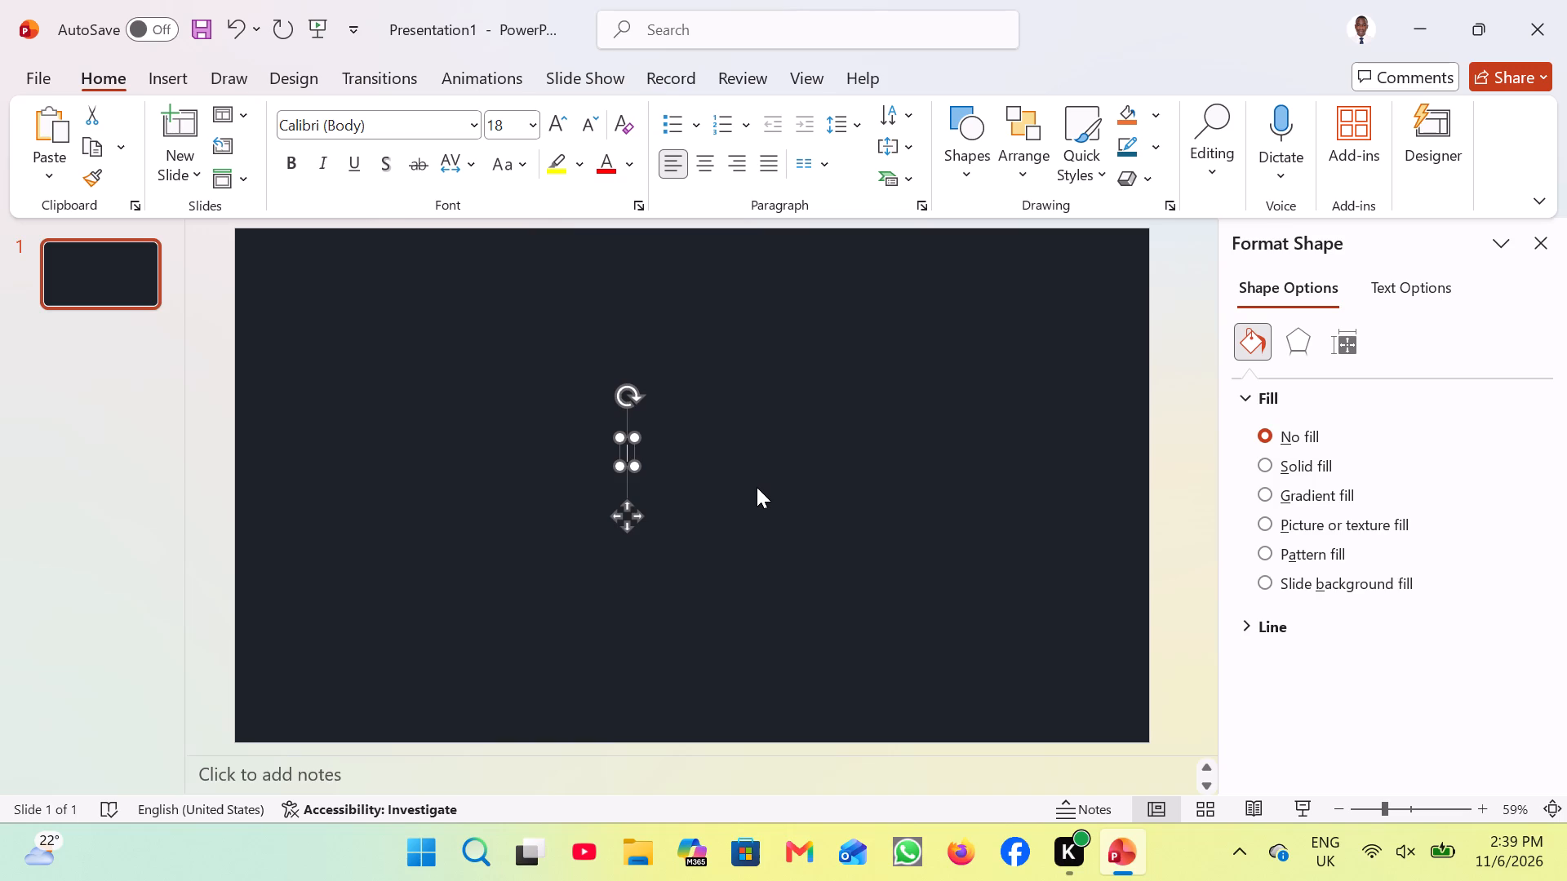
{"action": "type", "text": "NEX"}
{"action": "key", "text": "u"}
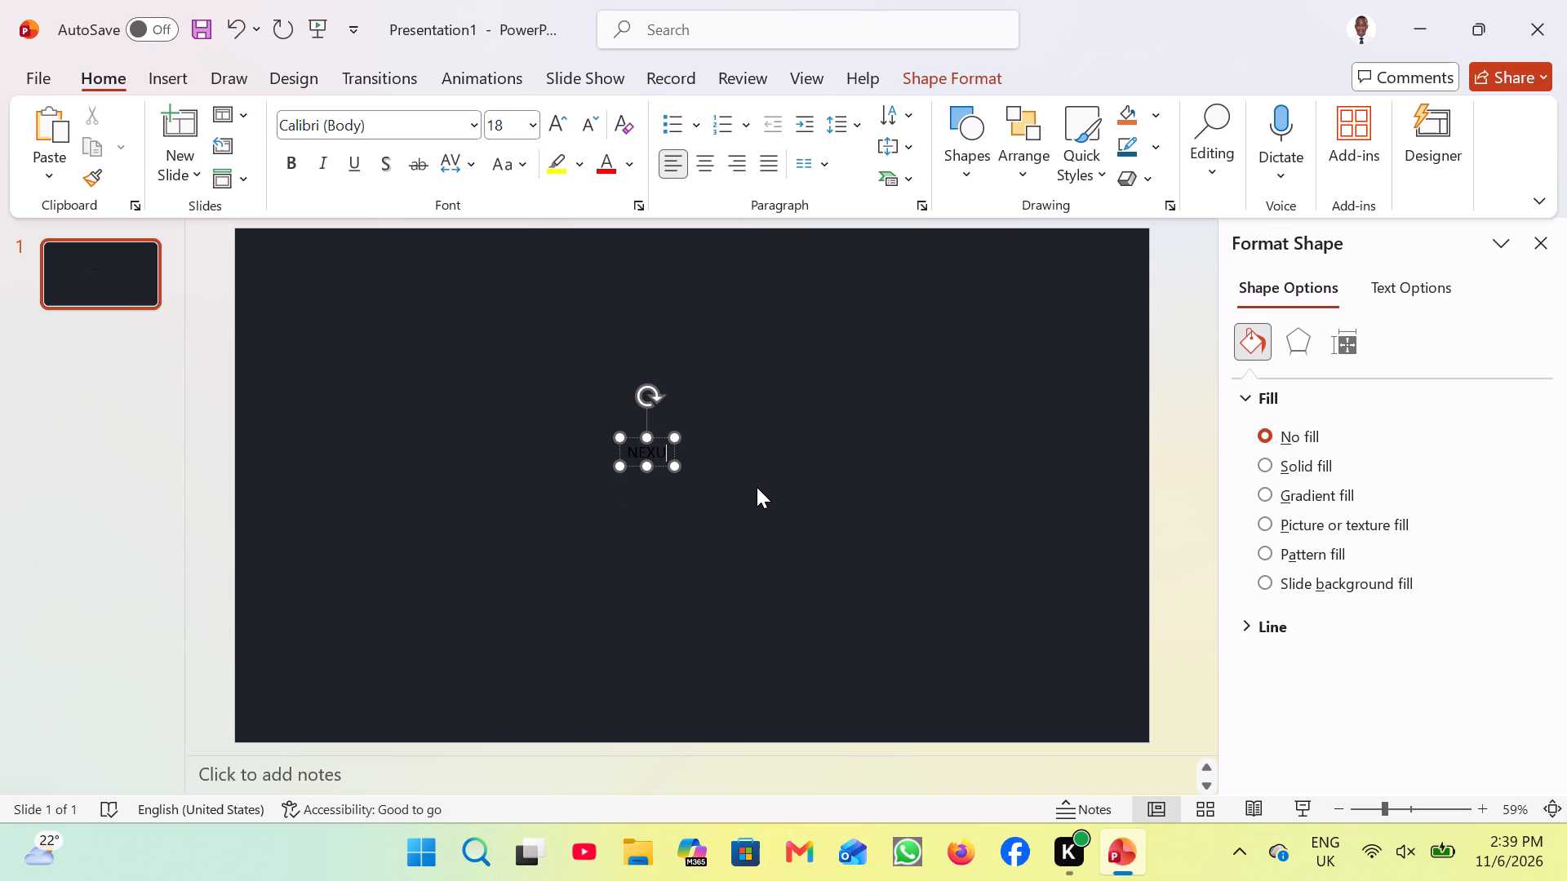
{"action": "type", "text": "S LO"}
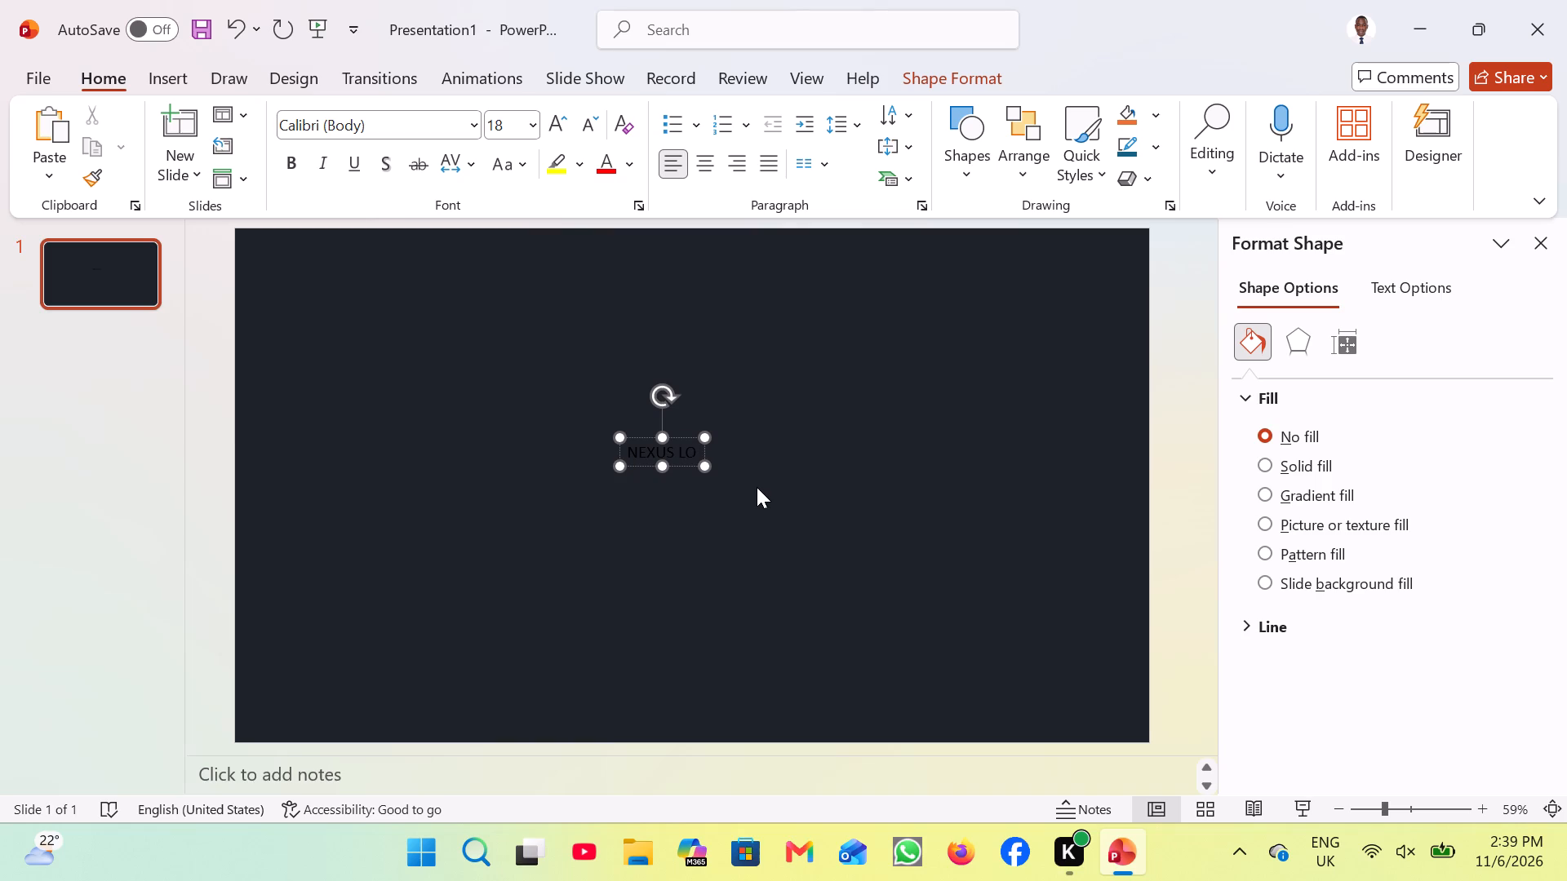
{"action": "key", "text": "g"}
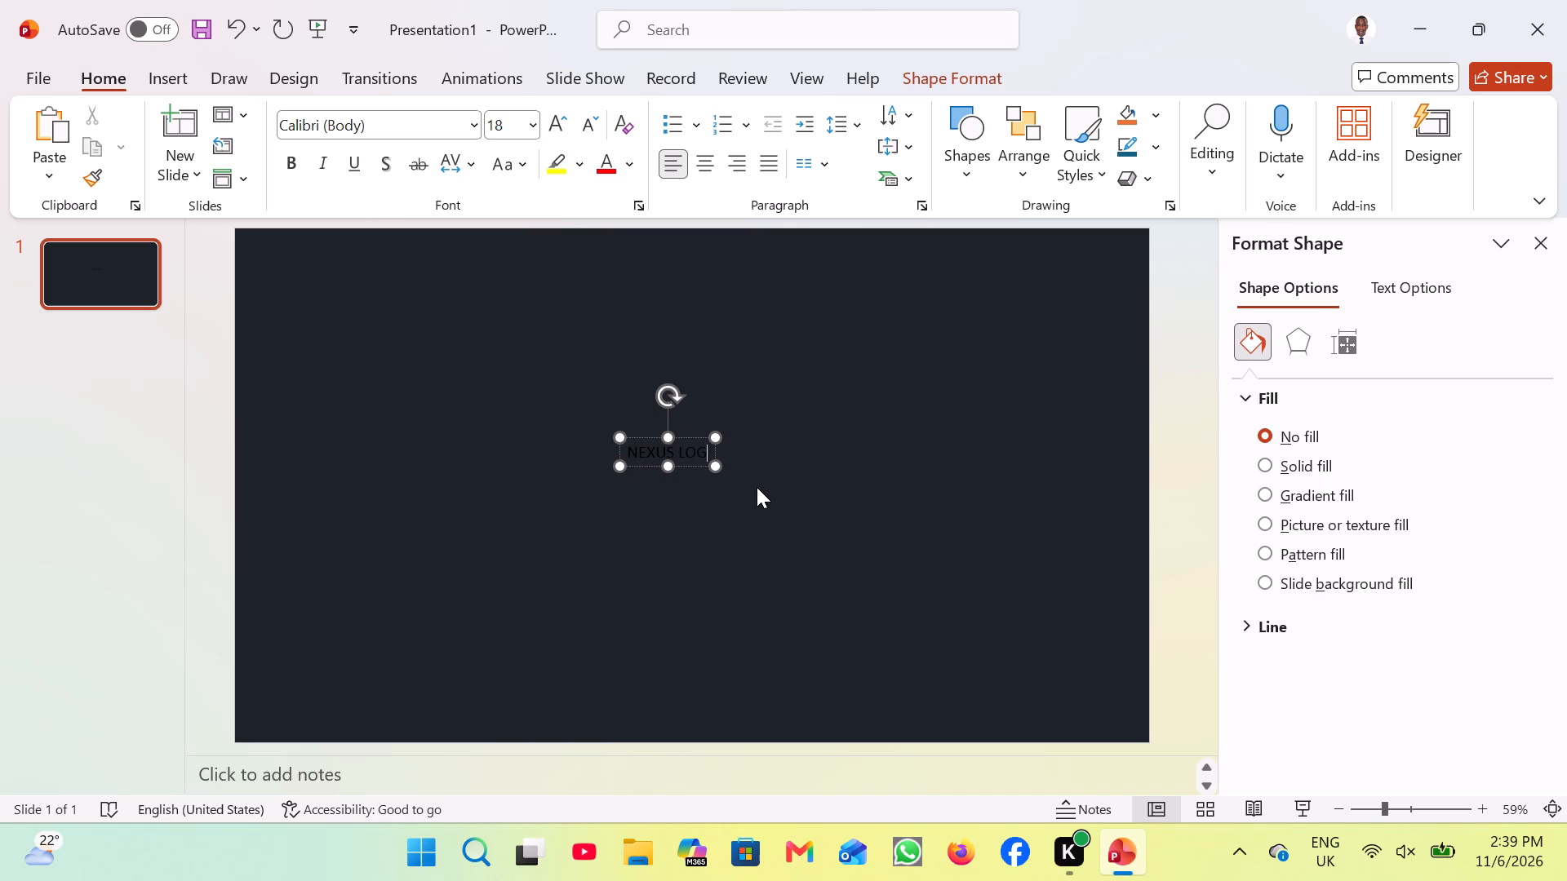
{"action": "type", "text": "ISTICS"}
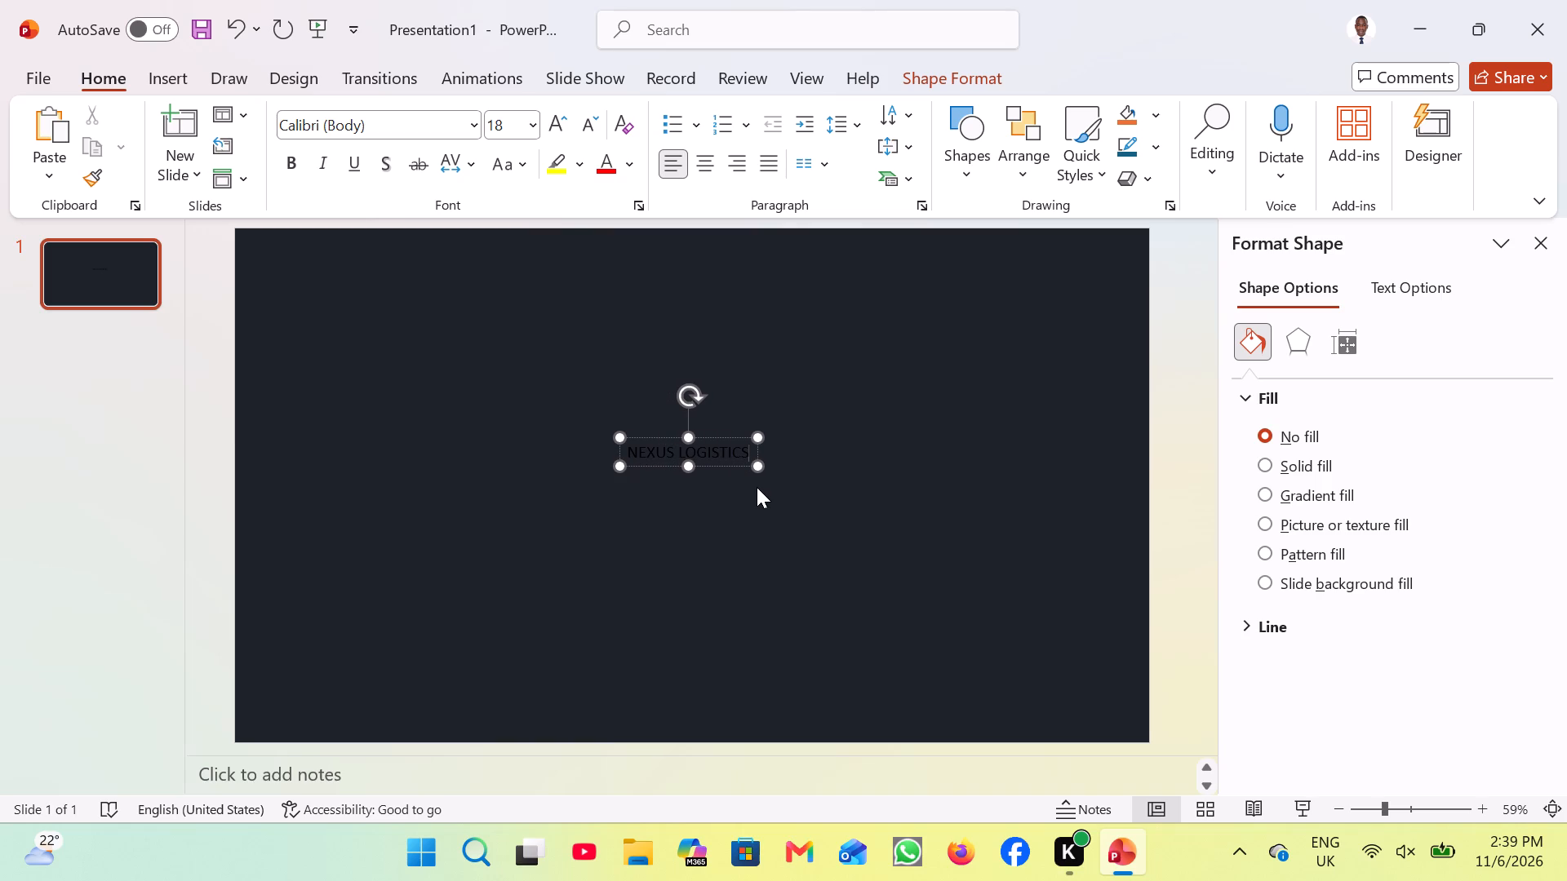
Format the NEXUS LOGISTICS text as size 60, white, bold and centre-aligned.
{"action": "key", "text": "ctrl+a"}
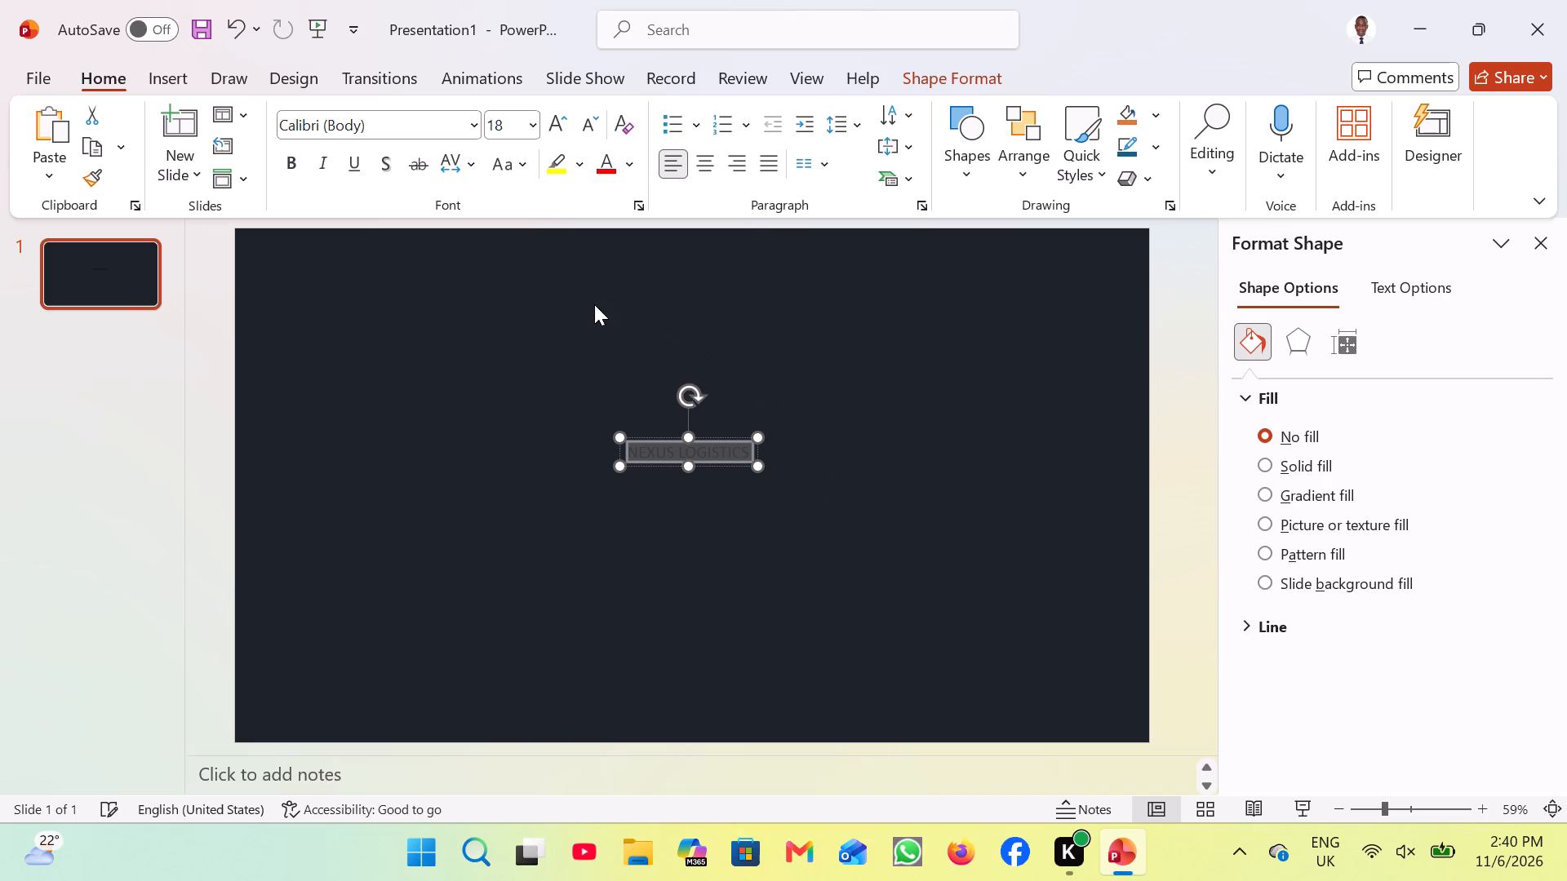
{"action": "left_click", "coordinate": [506, 126]}
{"action": "type", "text": "60"}
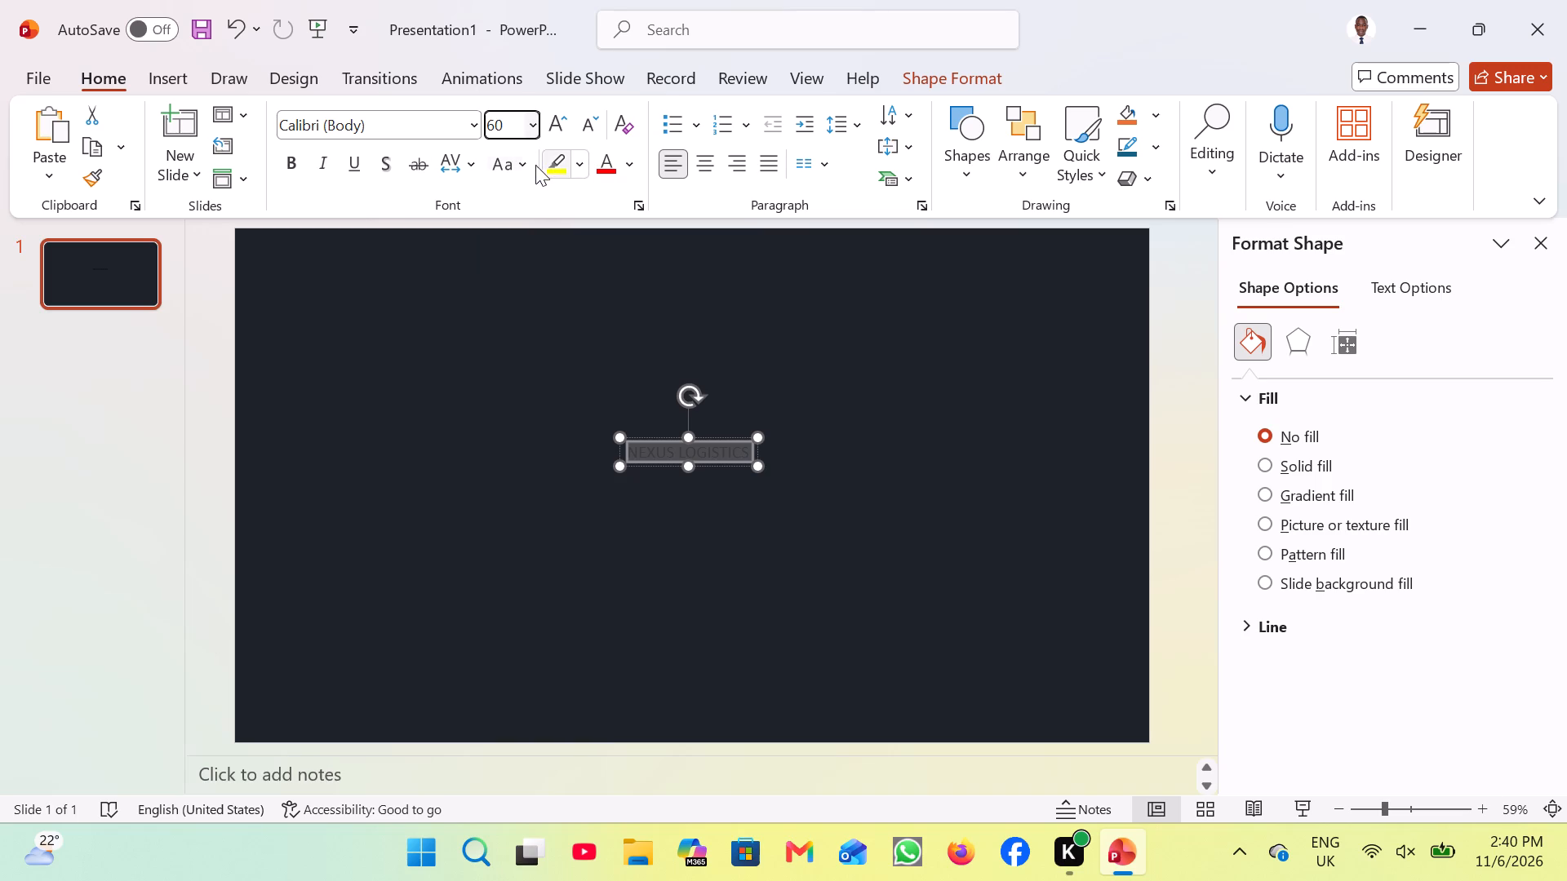
{"action": "left_click", "coordinate": [637, 155]}
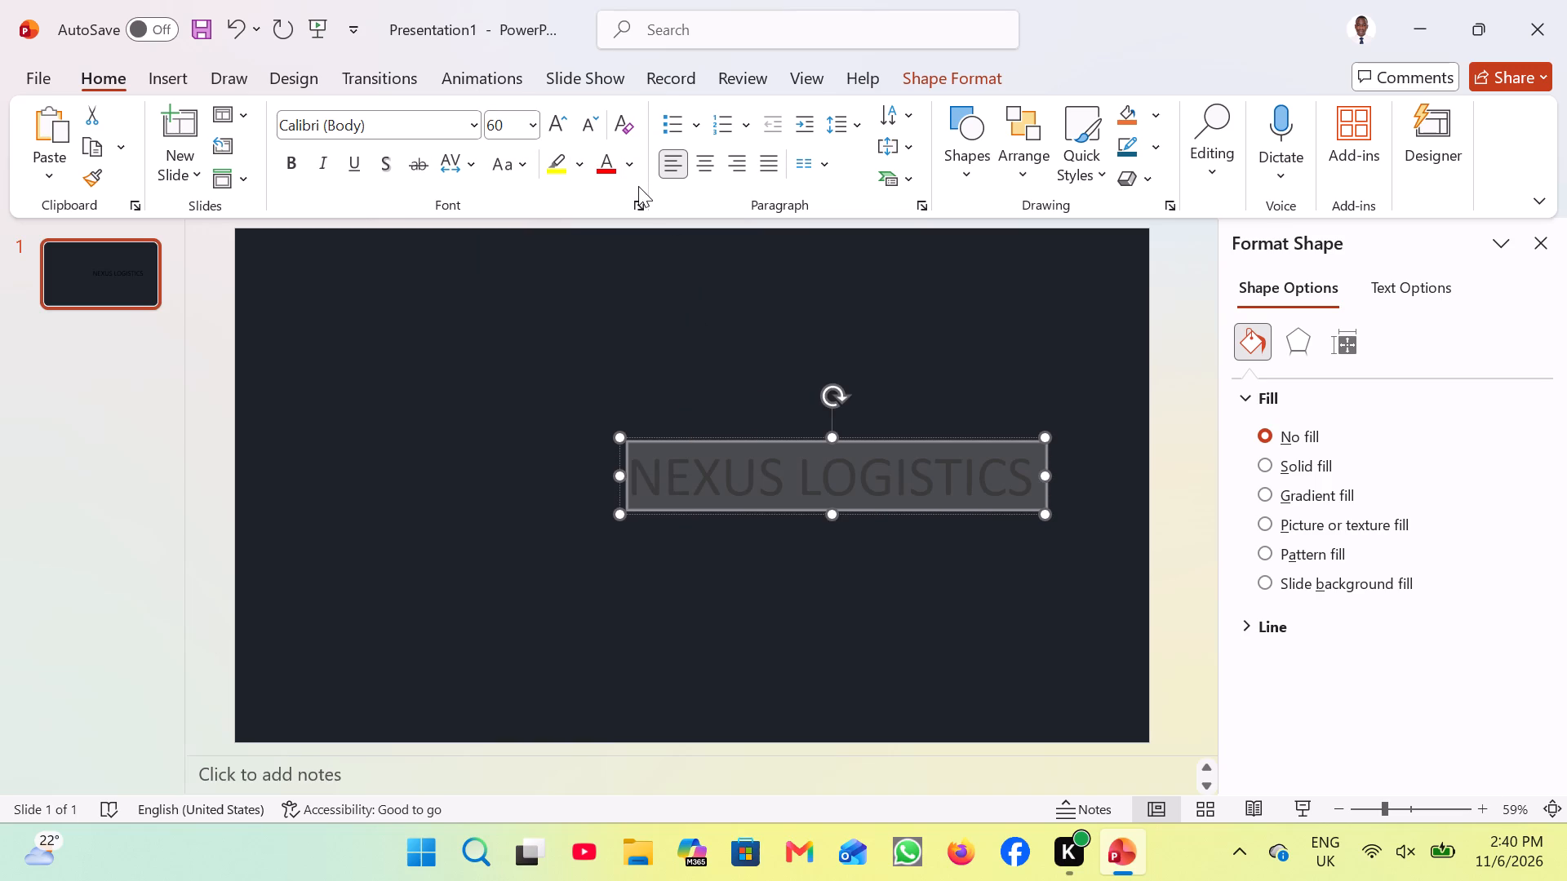
{"action": "left_click", "coordinate": [624, 173]}
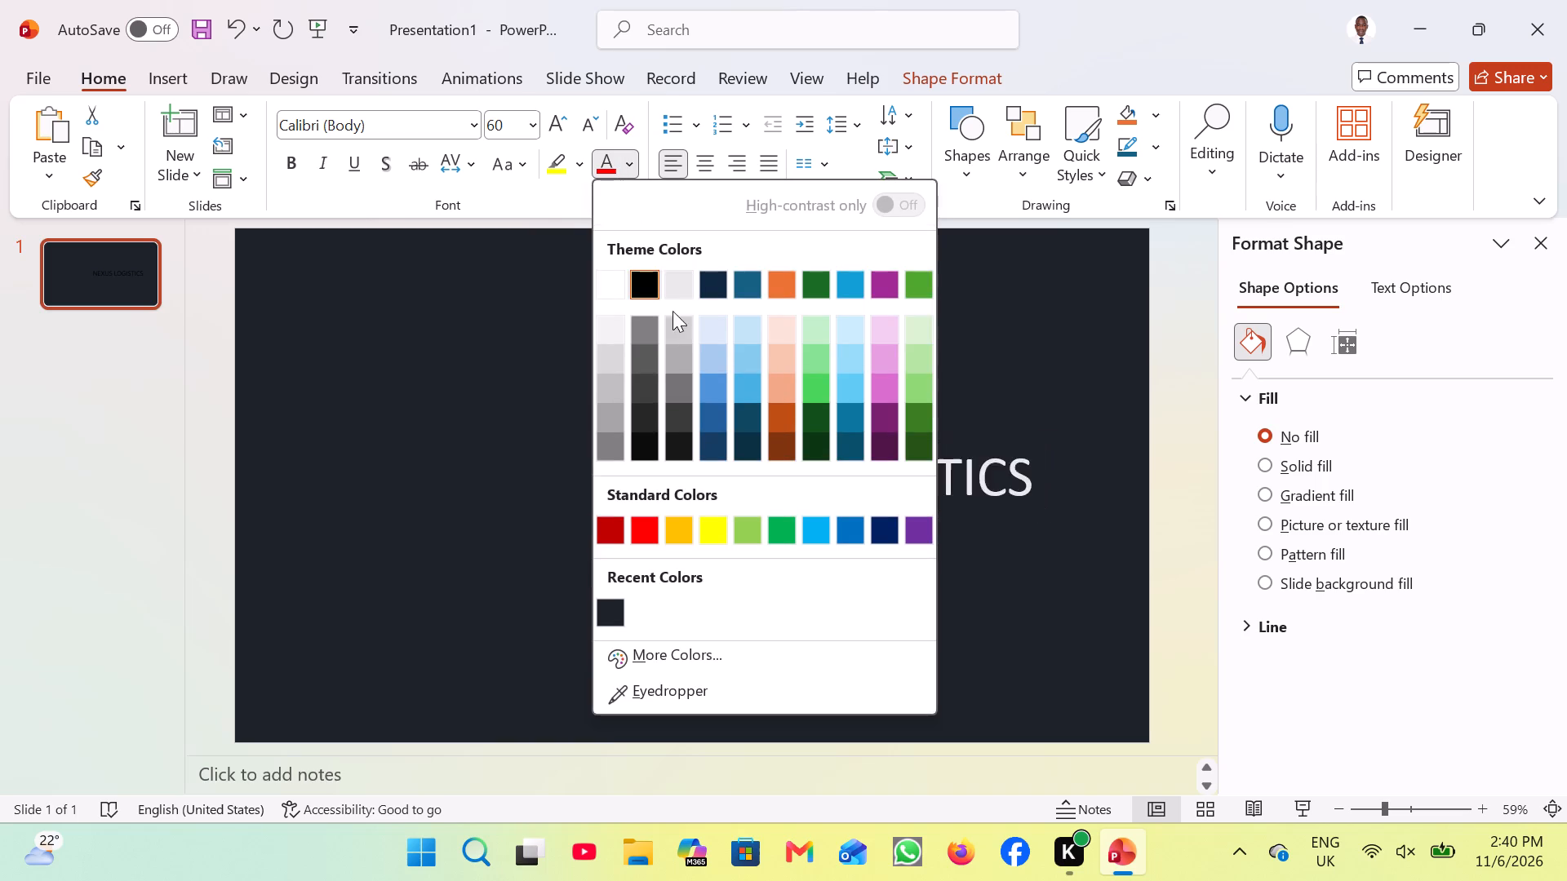
{"action": "left_click", "coordinate": [614, 284]}
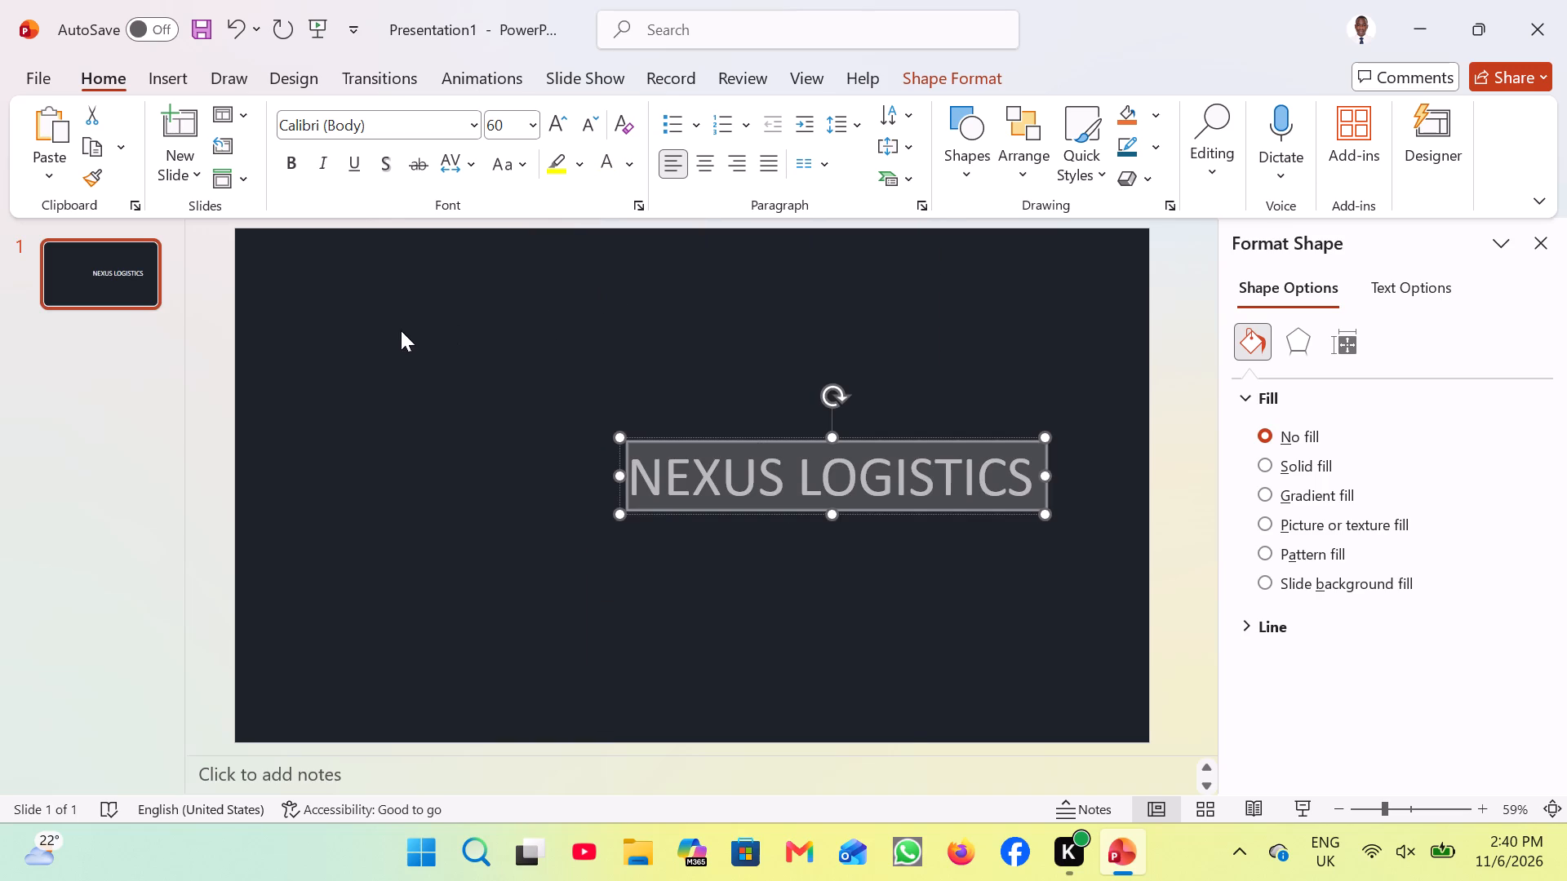
{"action": "left_click", "coordinate": [297, 157]}
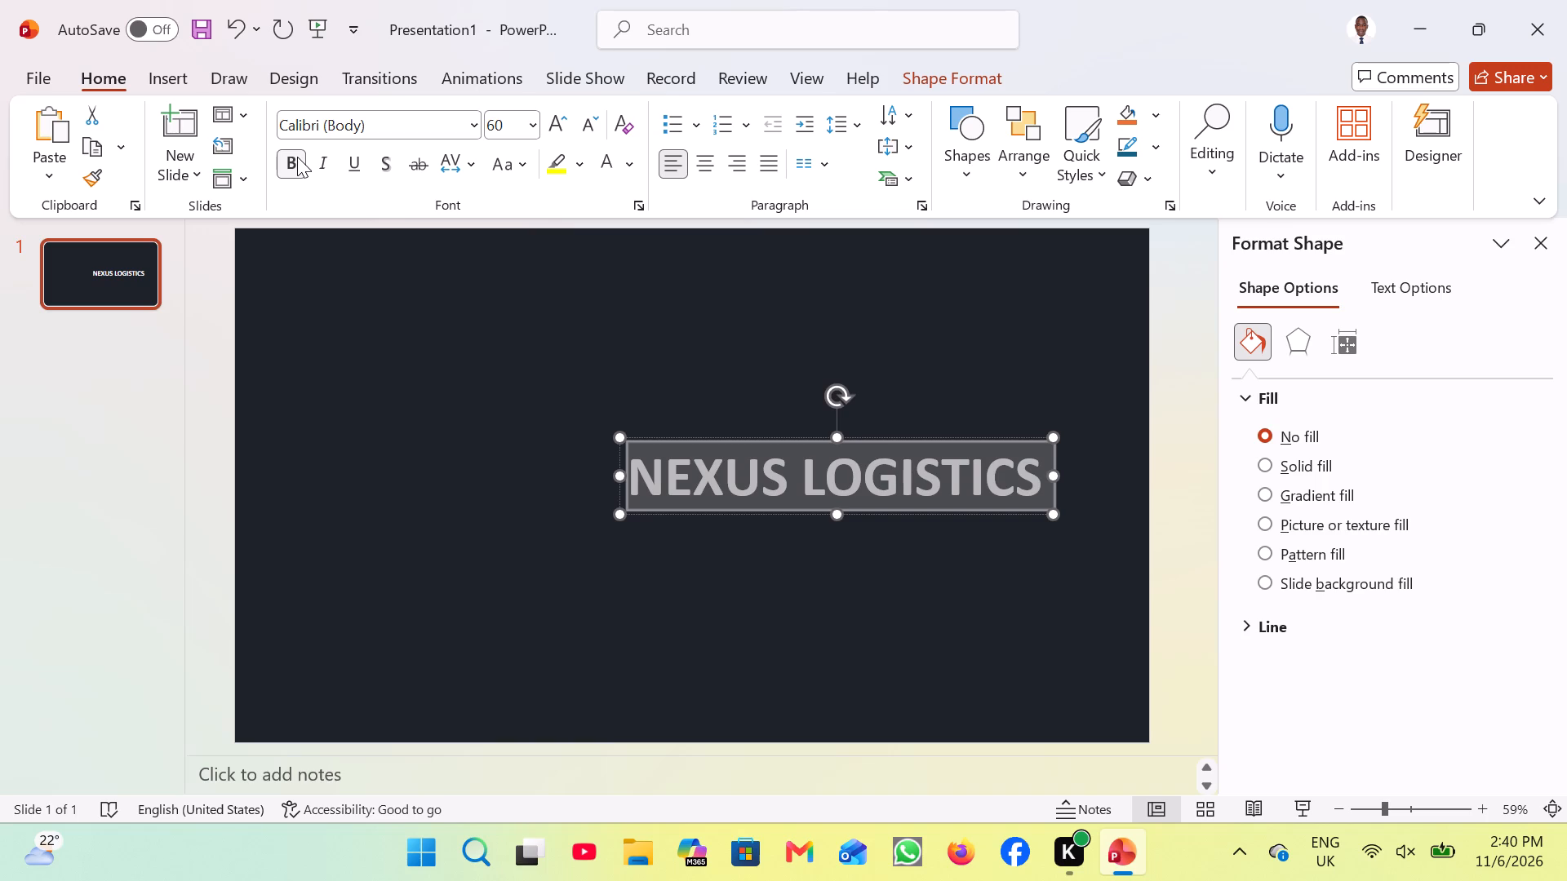
{"action": "left_click", "coordinate": [707, 156]}
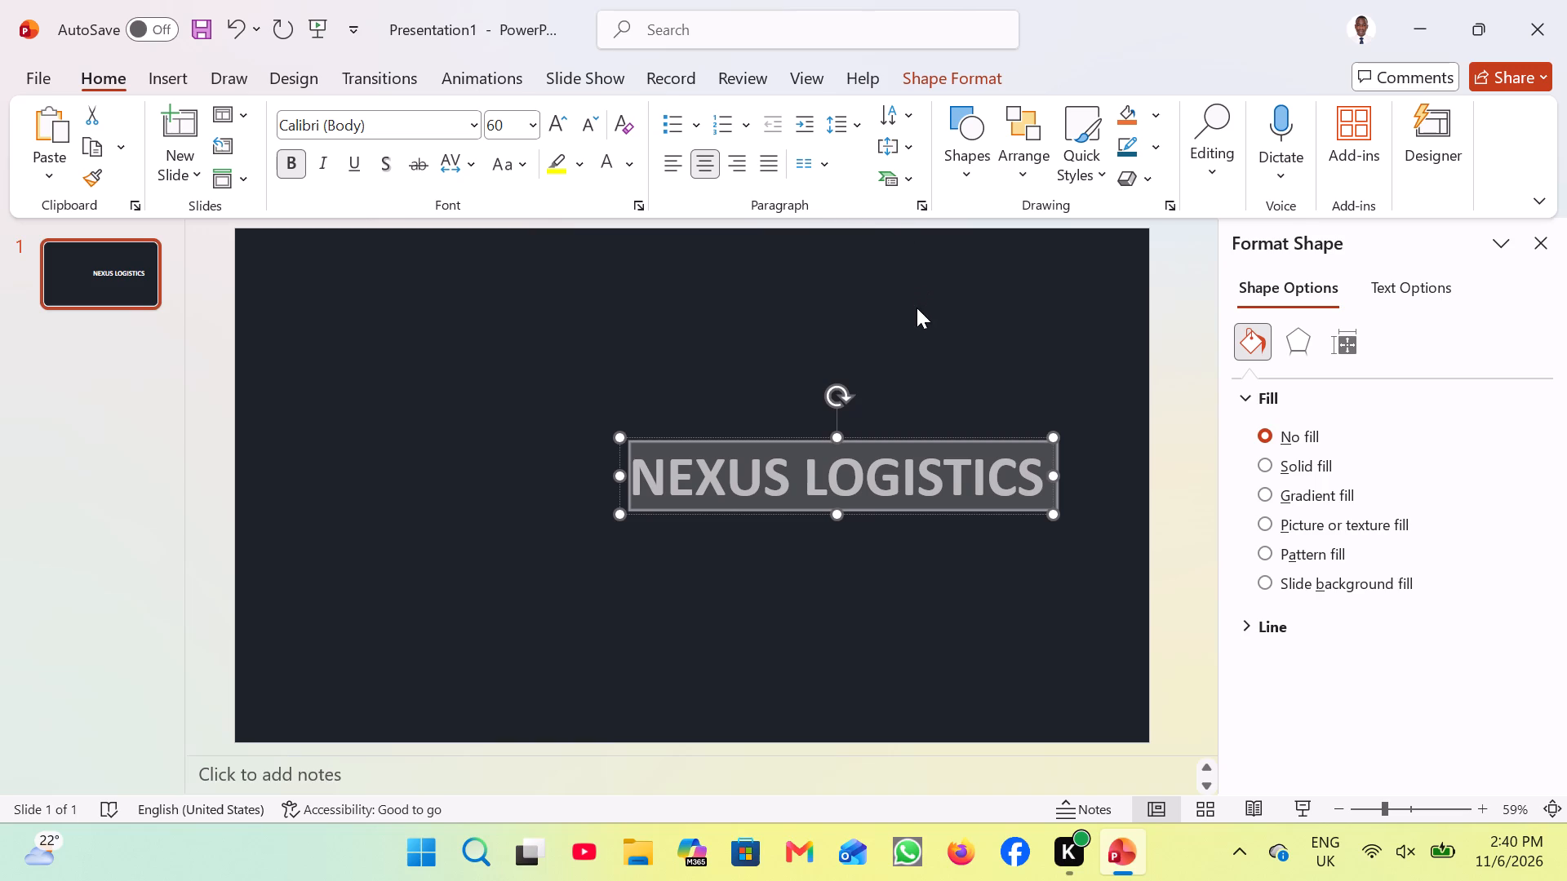
{"action": "left_click", "coordinate": [924, 371]}
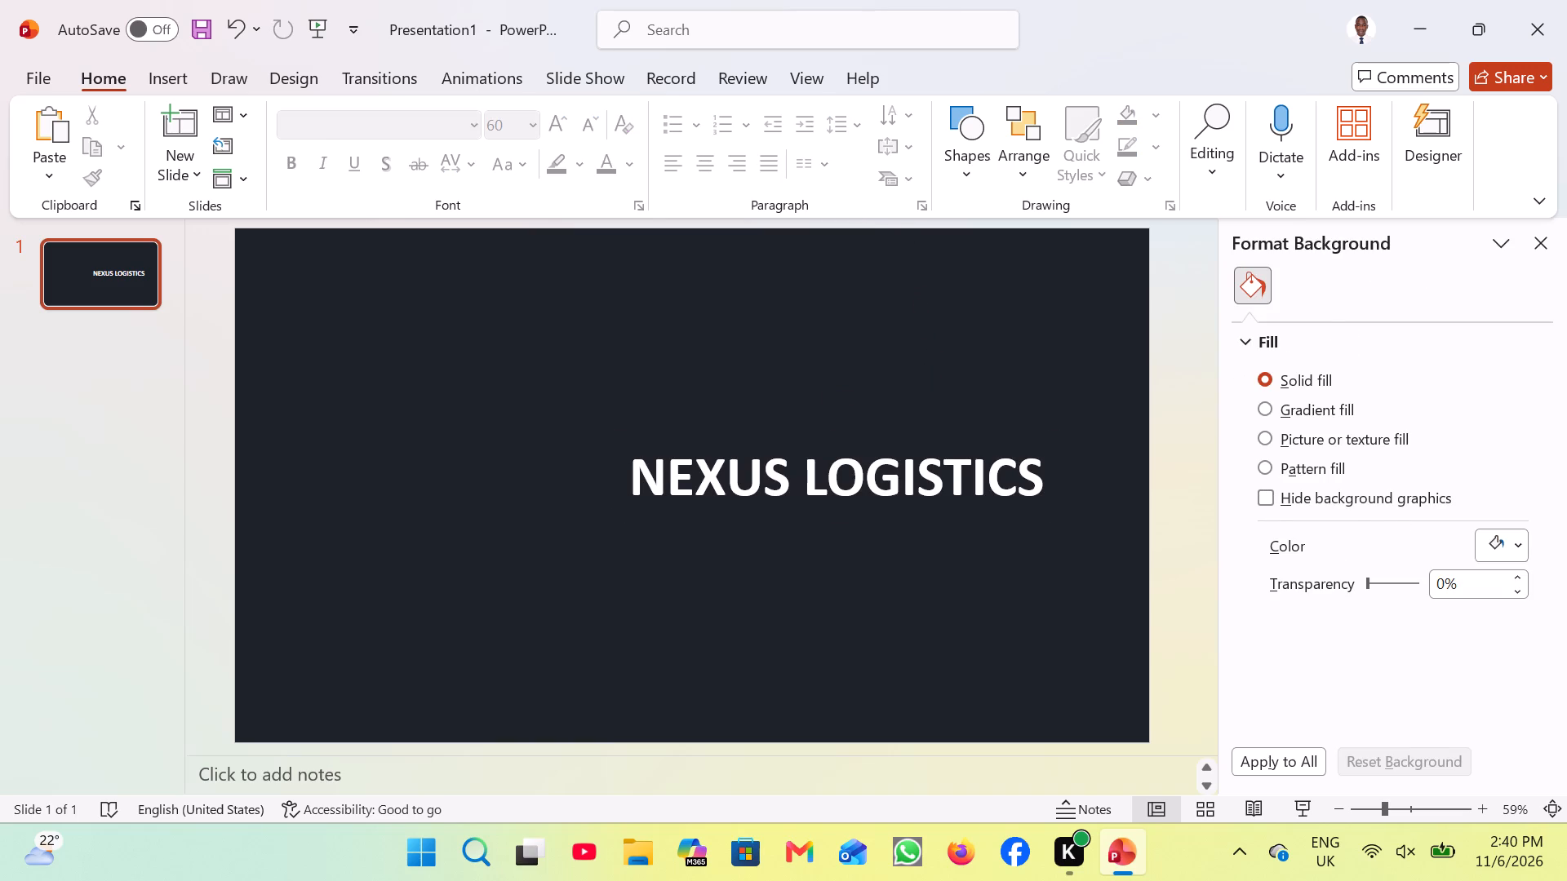
Move the NEXUS LOGISTICS title to roughly the centre of the slide, slightly above the middle.
{"action": "left_click", "coordinate": [873, 469]}
{"action": "left_click_drag", "start_coordinate": [875, 433], "coordinate": [709, 402]}
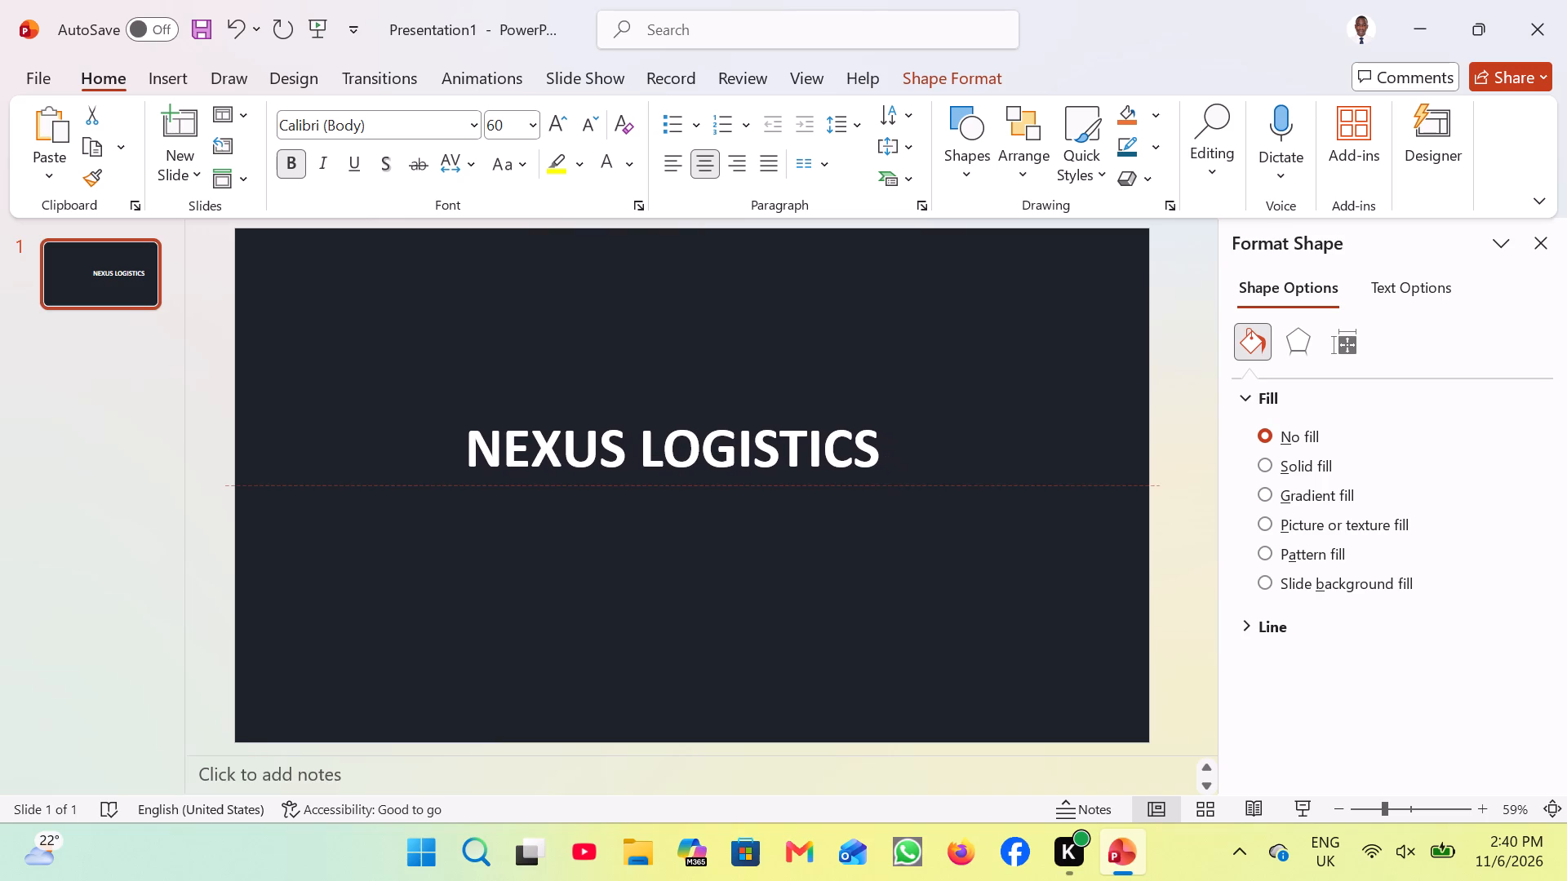
{"action": "left_click_drag", "start_coordinate": [709, 402], "coordinate": [718, 427]}
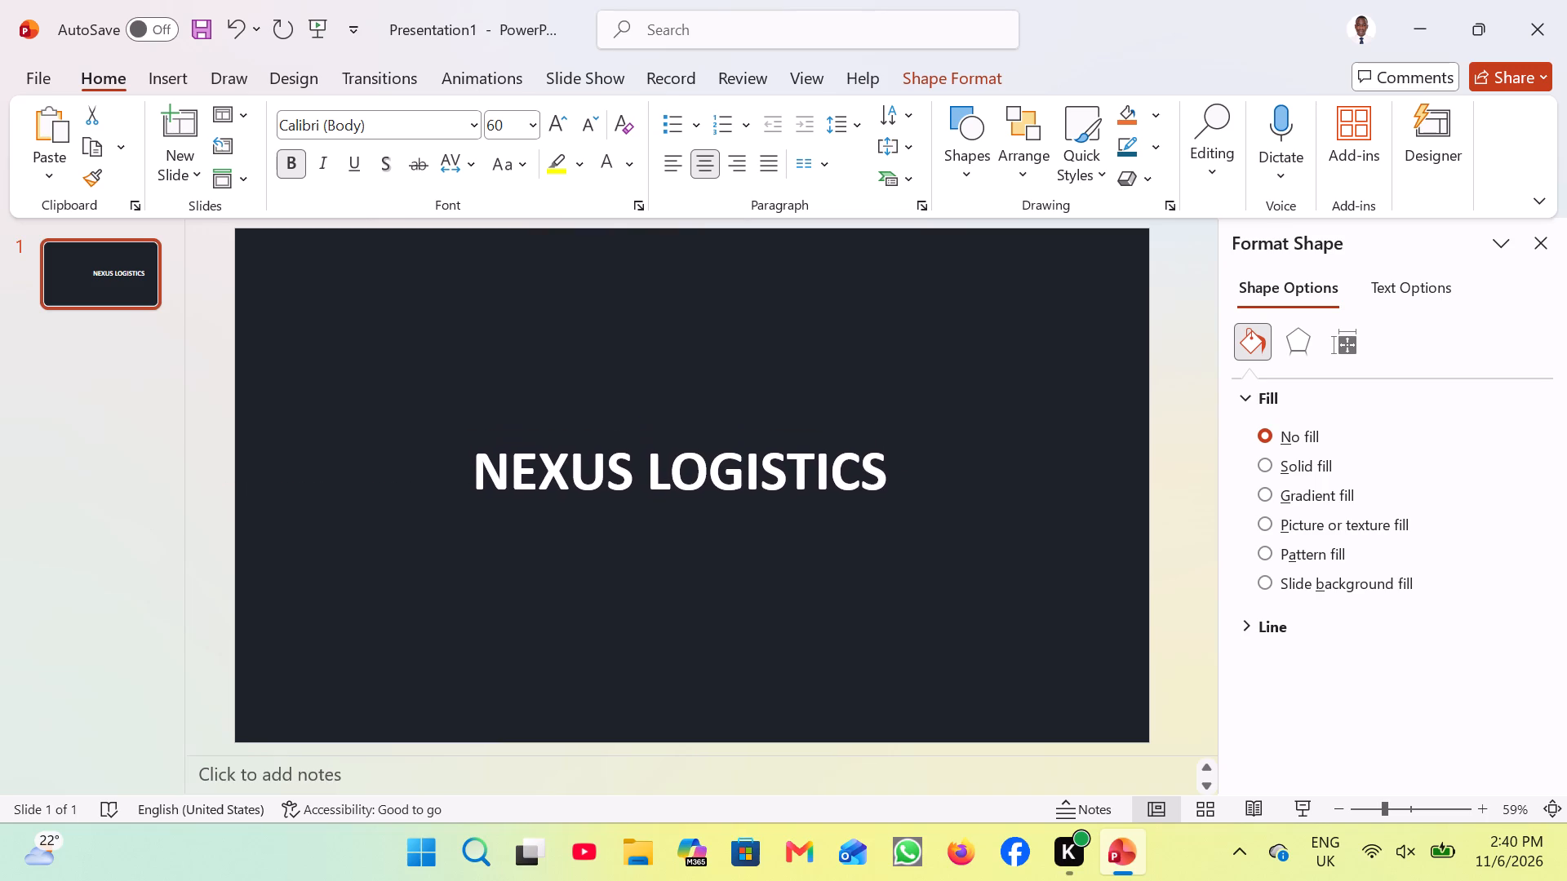
{"action": "left_click_drag", "start_coordinate": [718, 427], "coordinate": [712, 410]}
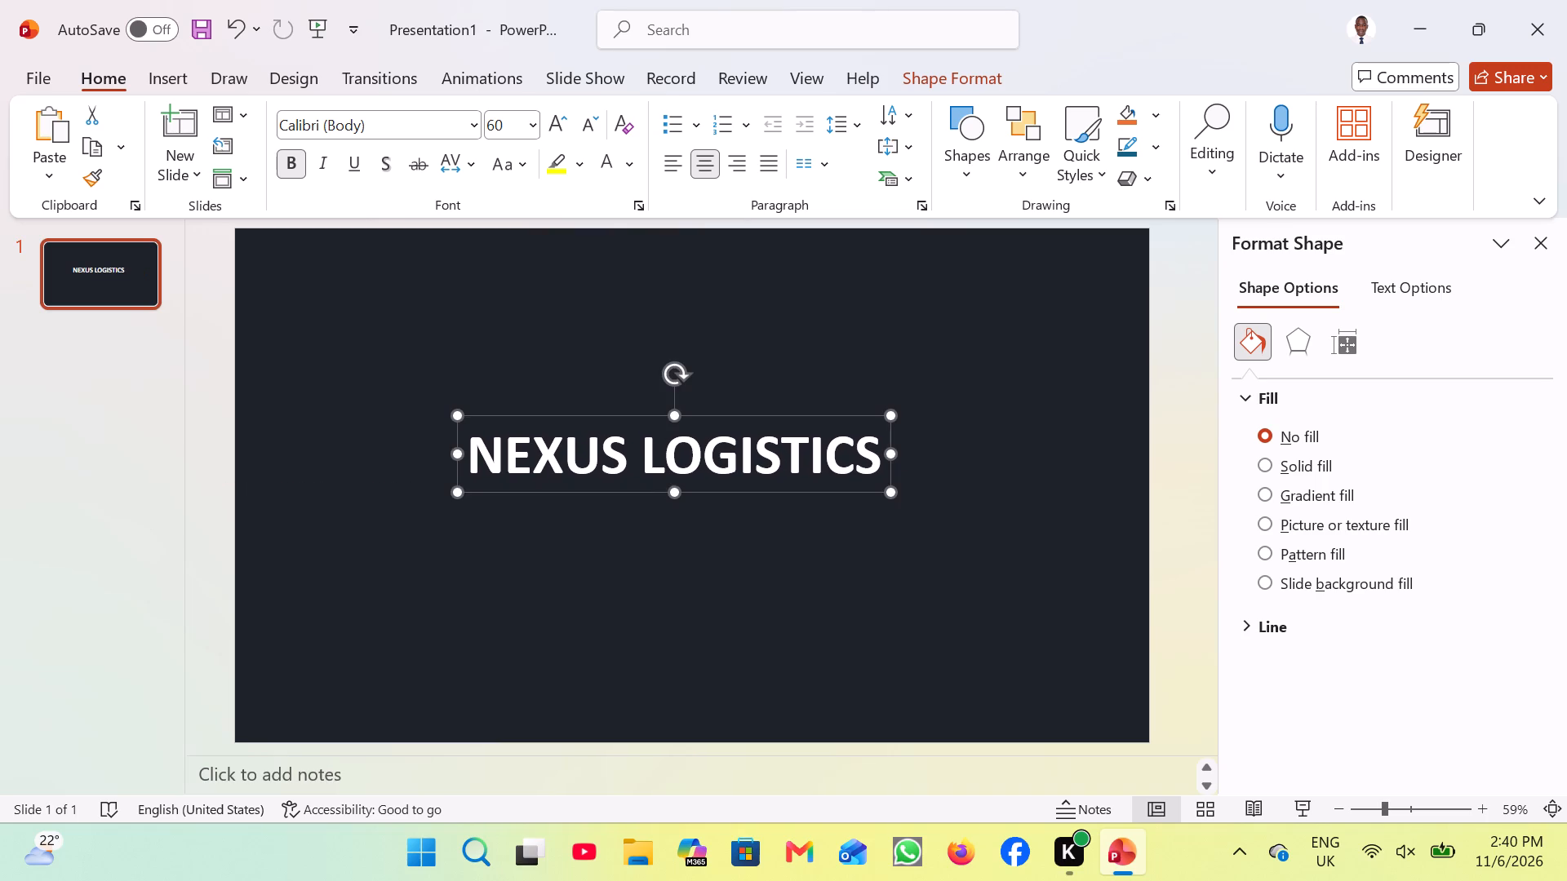
{"action": "left_click", "coordinate": [709, 410]}
{"action": "left_click_drag", "start_coordinate": [709, 410], "coordinate": [735, 414]}
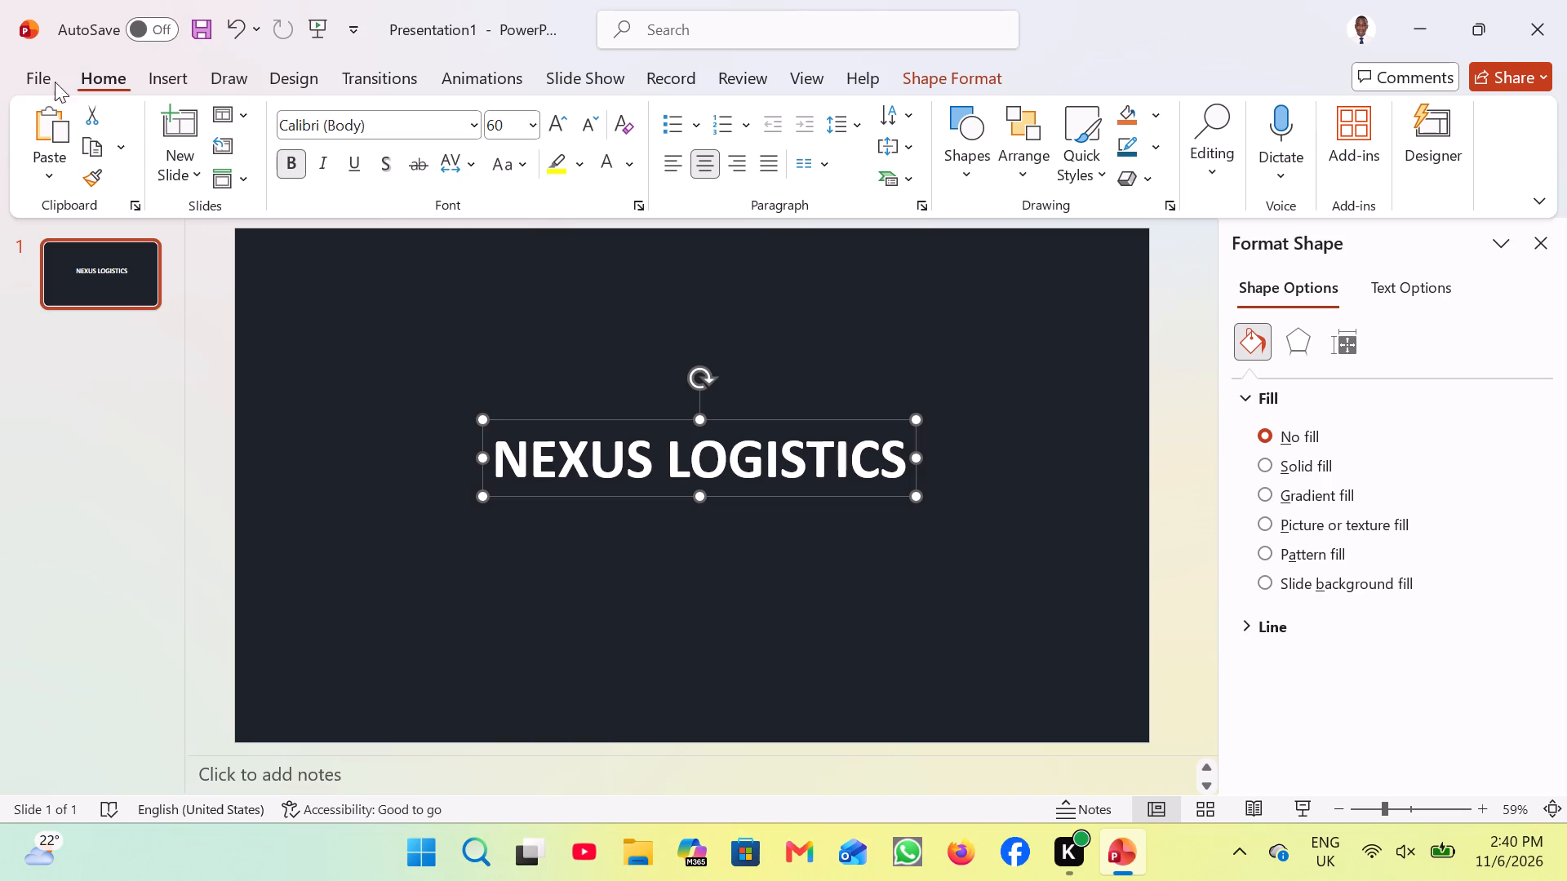
Add a text box beneath the NEXUS LOGISTICS title reading "Reimagining Supply Chain Efficiency Through Autonomous AI".
{"action": "left_click", "coordinate": [175, 64]}
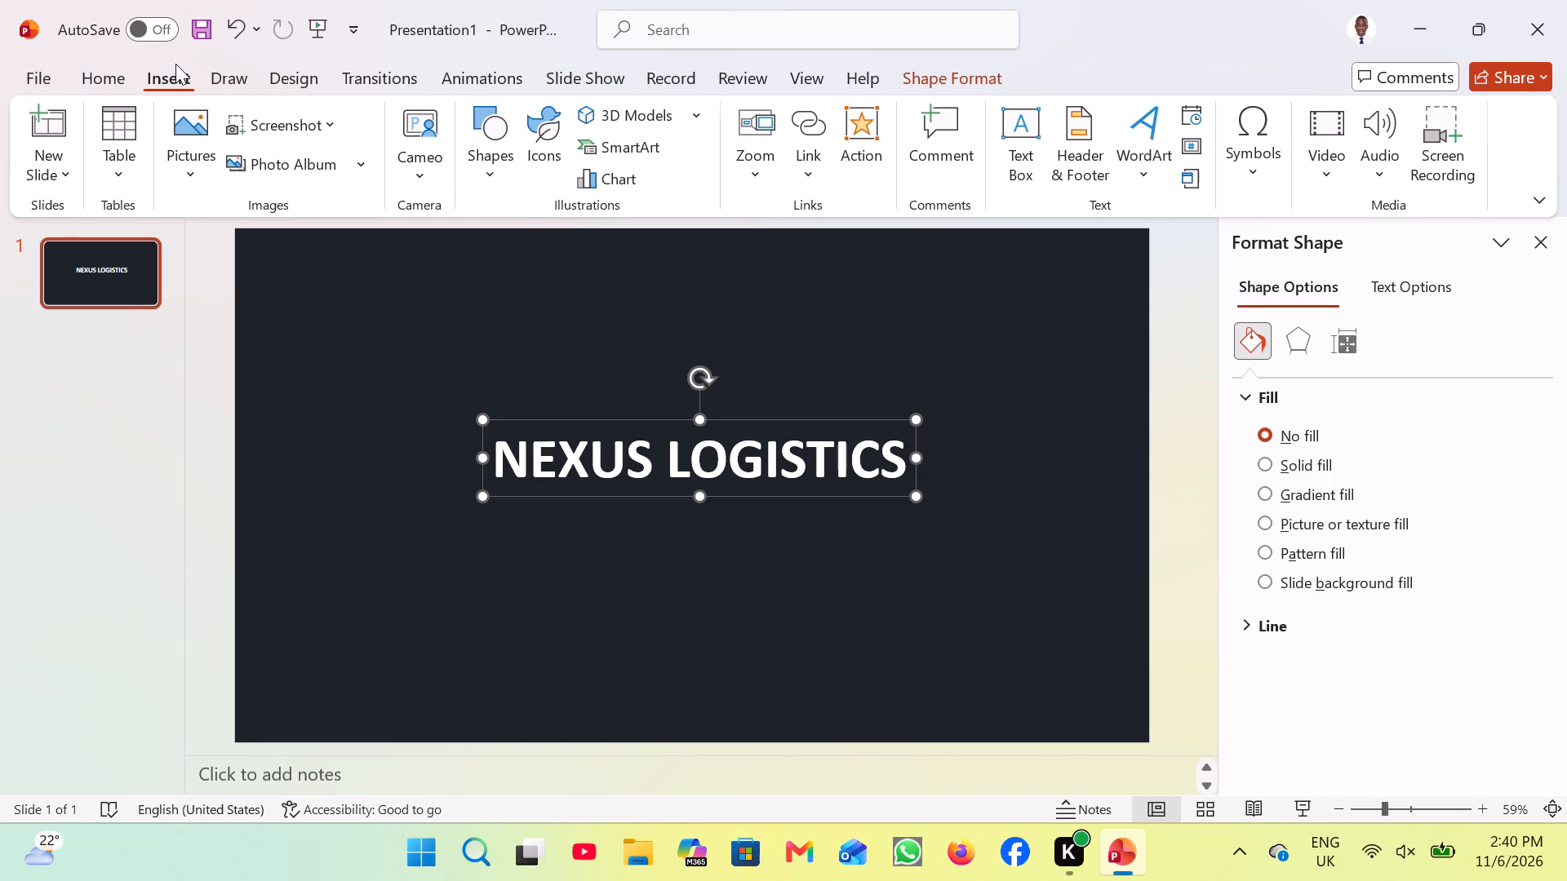
{"action": "left_click", "coordinate": [497, 143]}
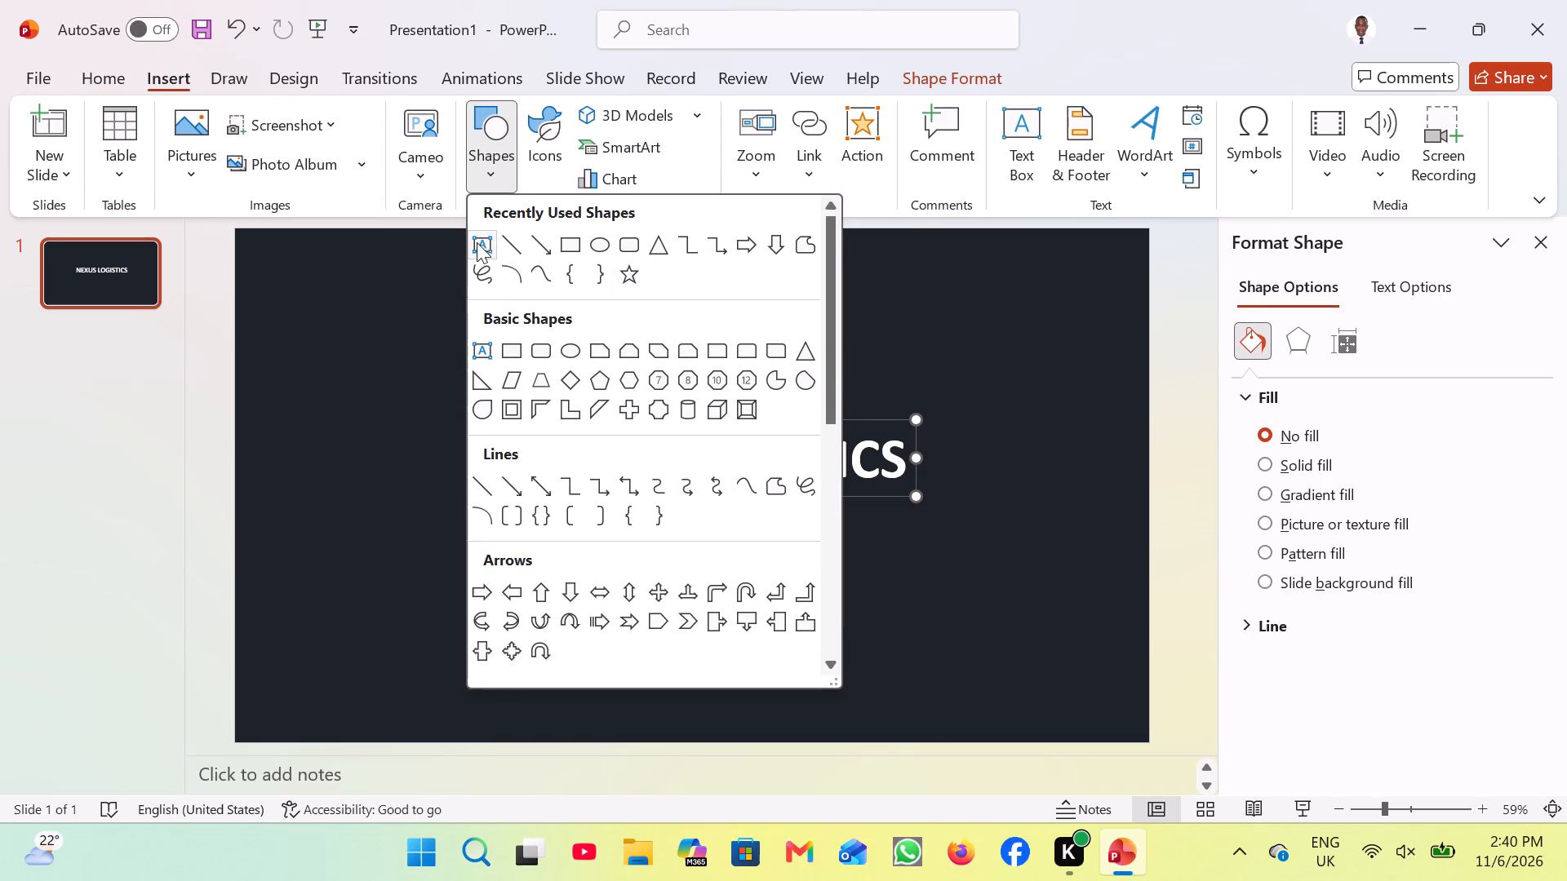
{"action": "left_click", "coordinate": [476, 243]}
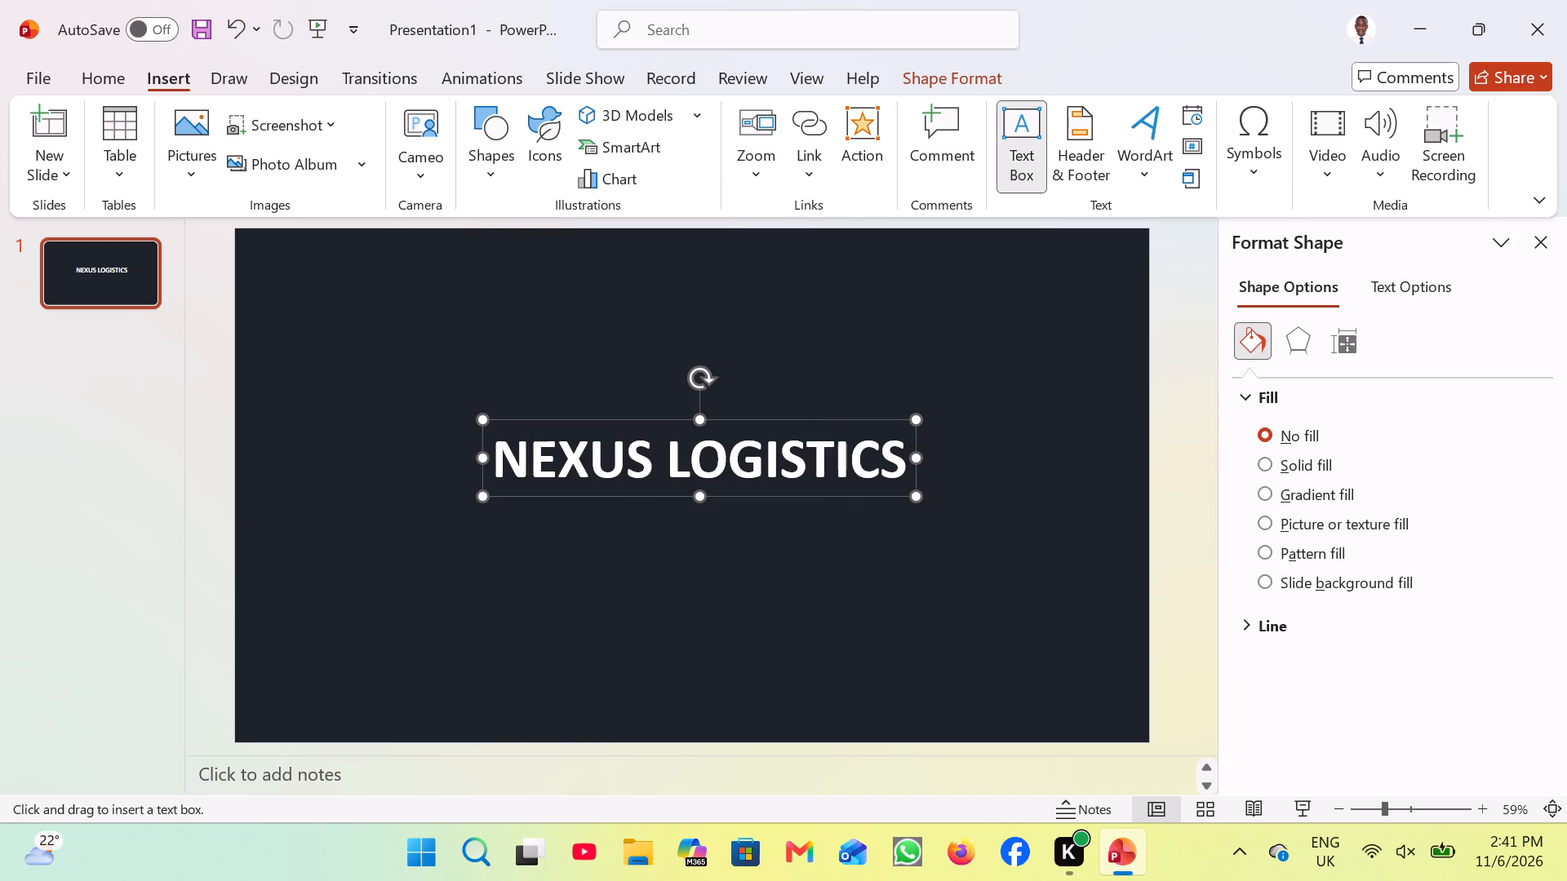
{"action": "left_click", "coordinate": [628, 533]}
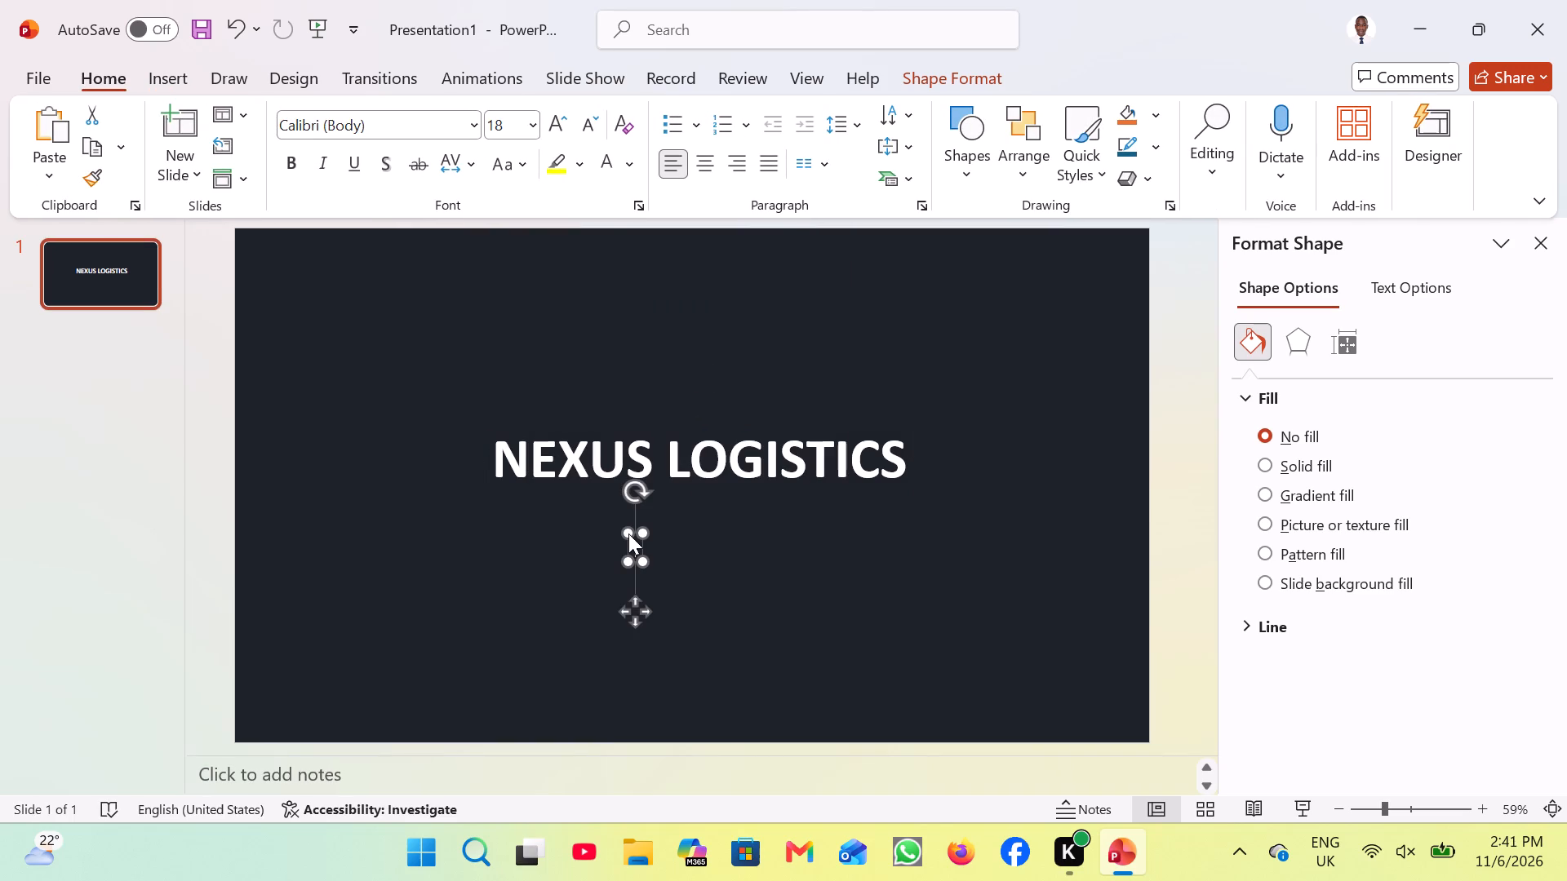
{"action": "key", "text": "r"}
{"action": "key", "text": "e"}
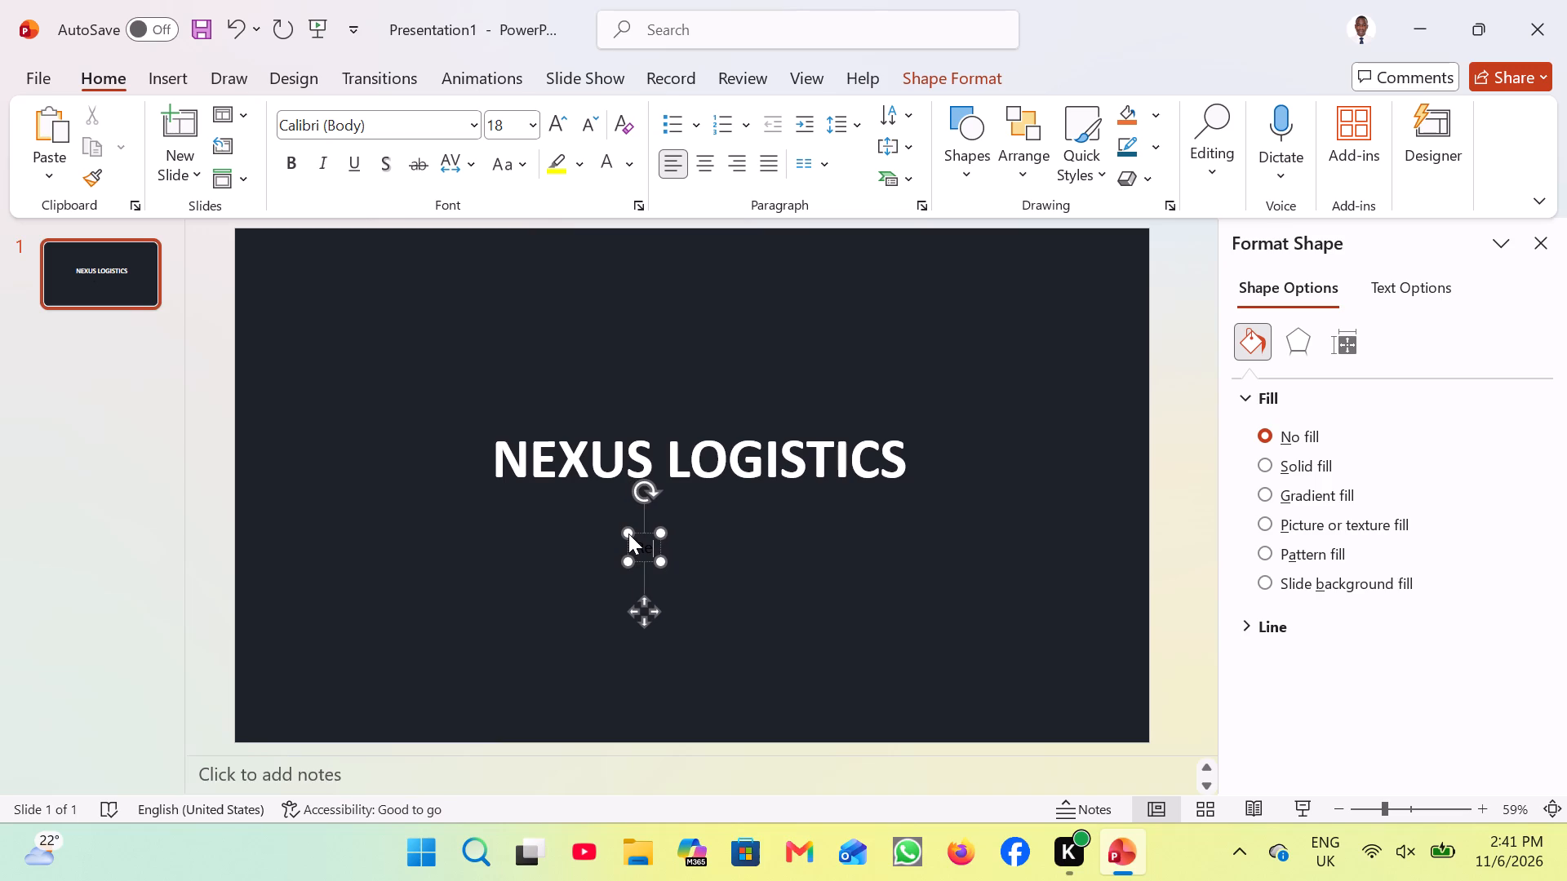
{"action": "type", "text": "im"}
{"action": "key", "text": "a"}
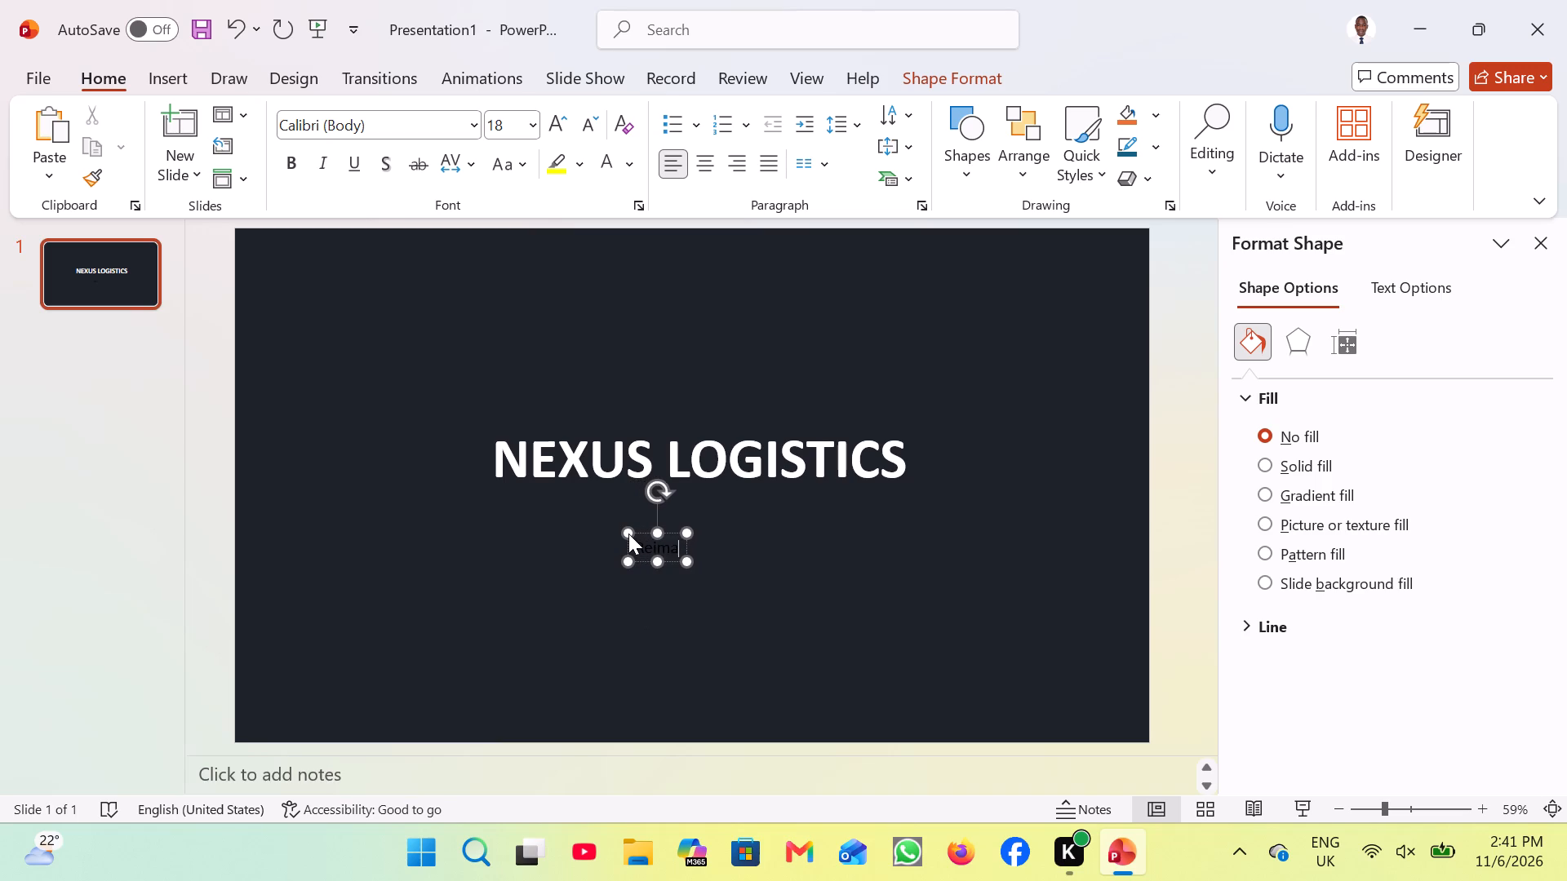
{"action": "type", "text": "gi"}
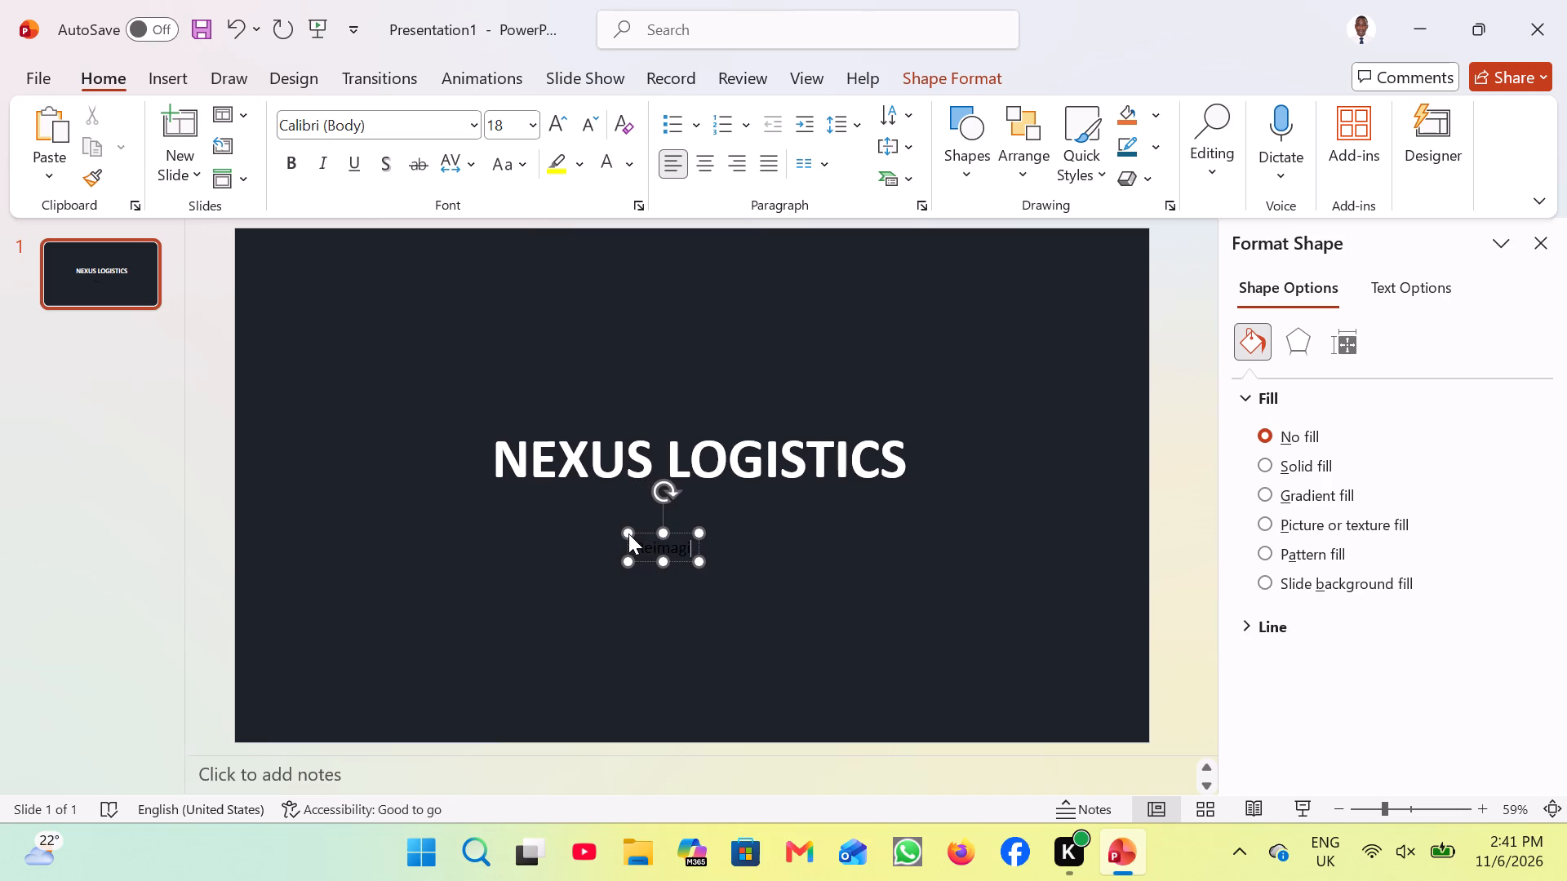
{"action": "type", "text": "ning"}
{"action": "key", "text": "space"}
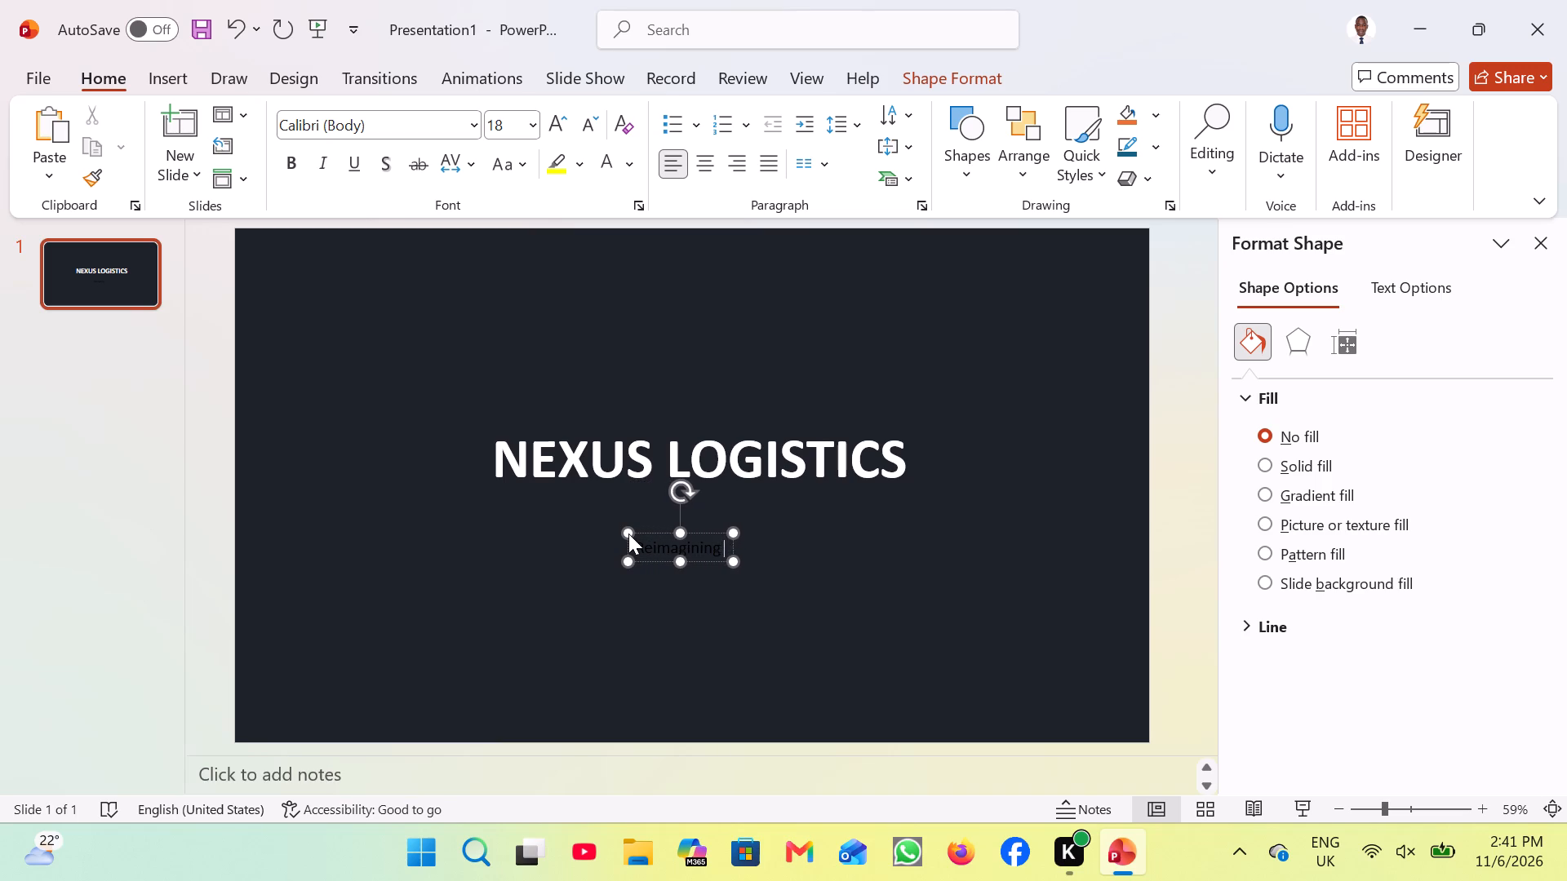
{"action": "key", "text": "s"}
{"action": "type", "text": "upply"}
{"action": "key", "text": "space"}
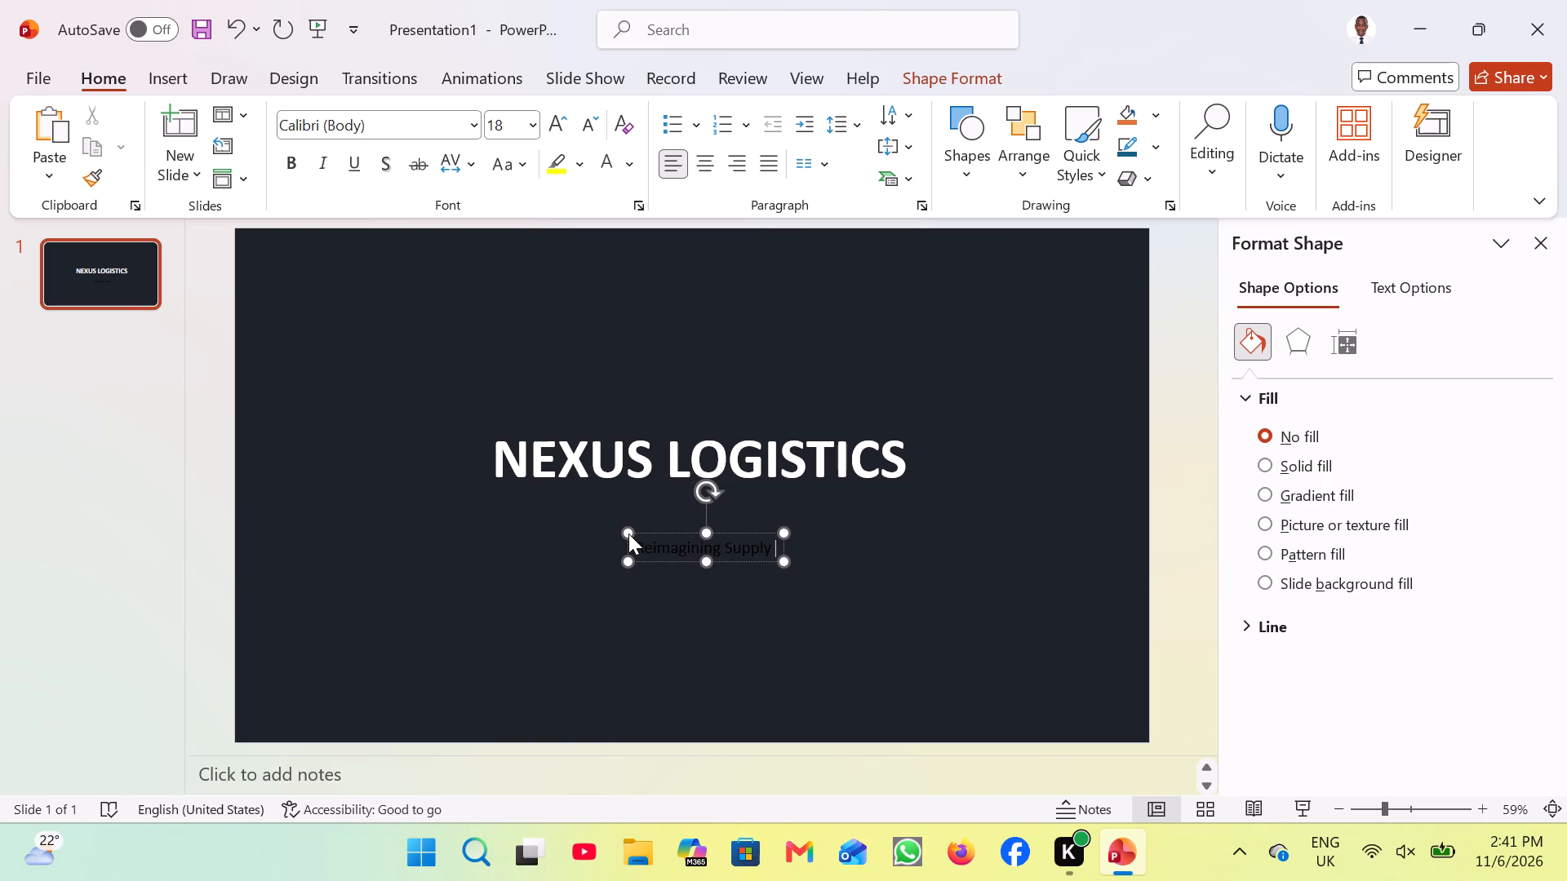
{"action": "key", "text": "c"}
{"action": "type", "text": "hai"}
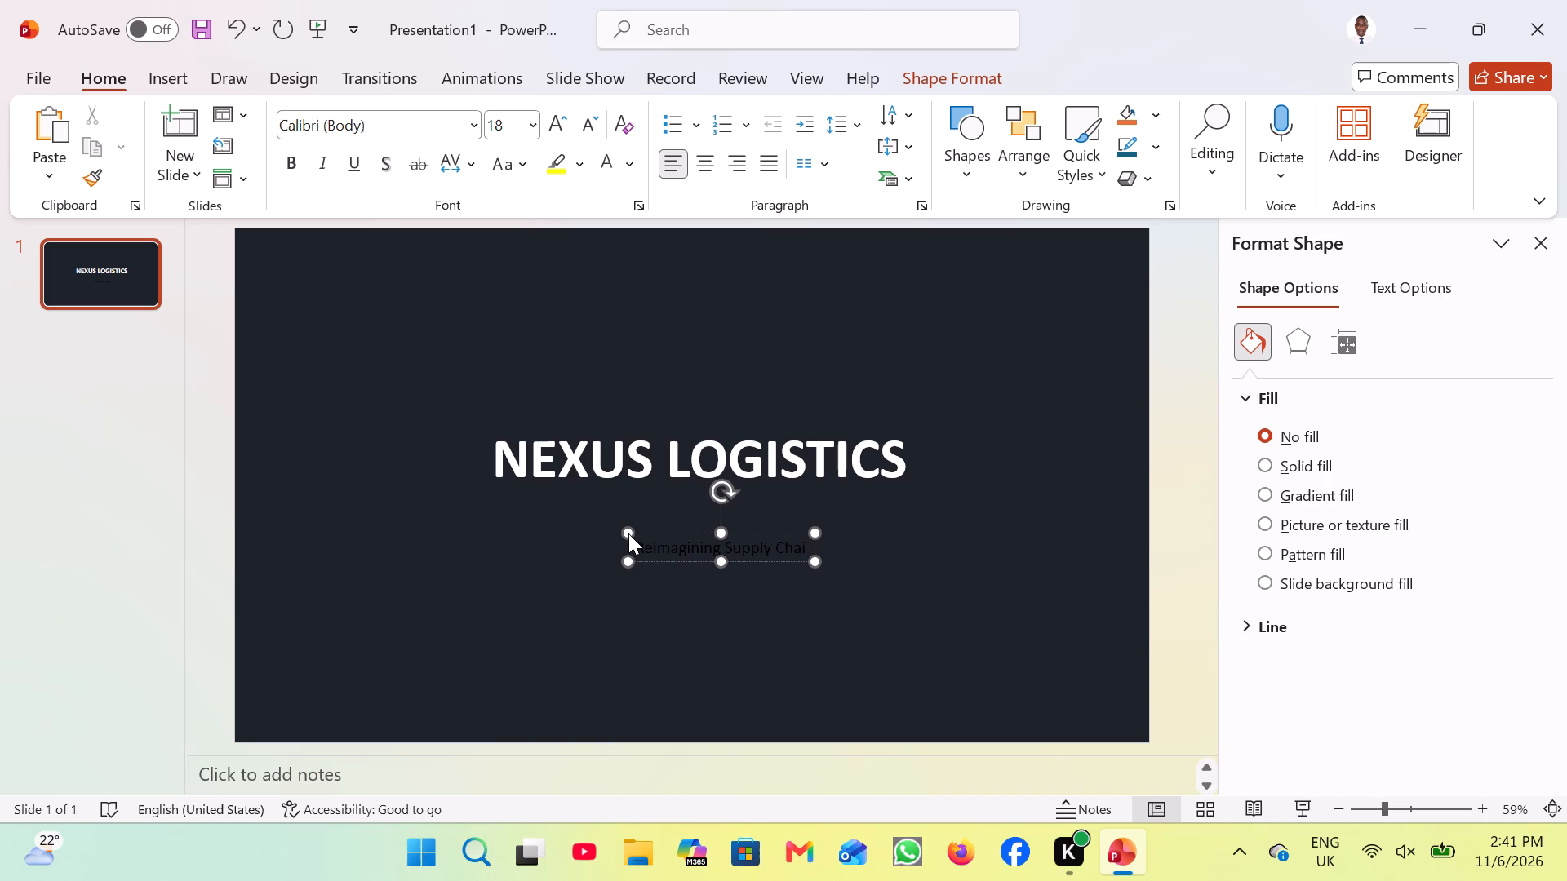
{"action": "type", "text": "n"}
{"action": "key", "text": "space"}
{"action": "key", "text": "e"}
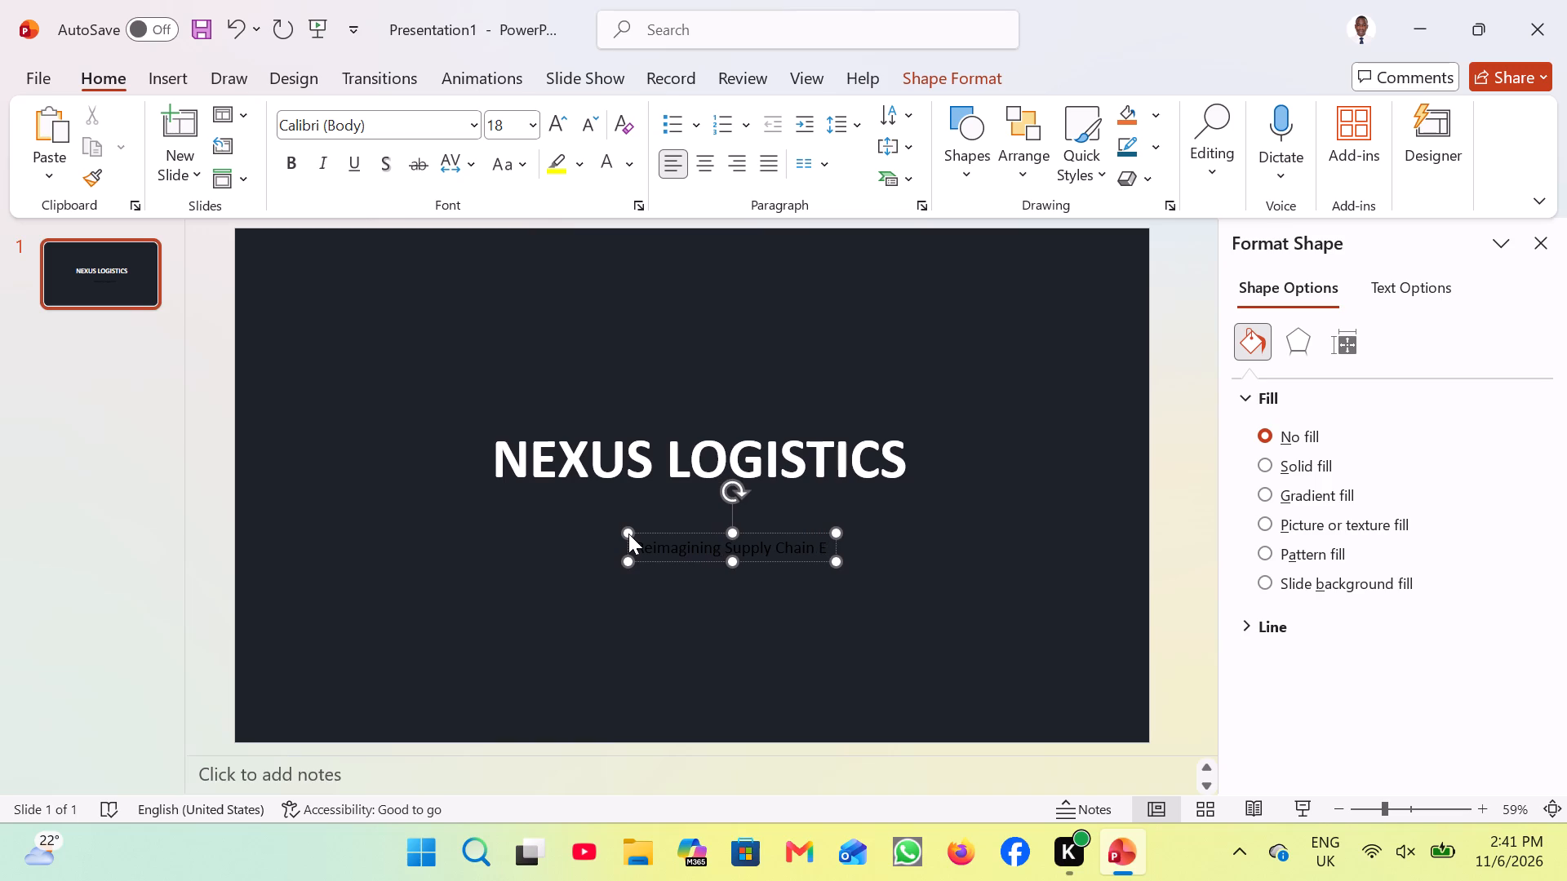
{"action": "type", "text": "fficiency"}
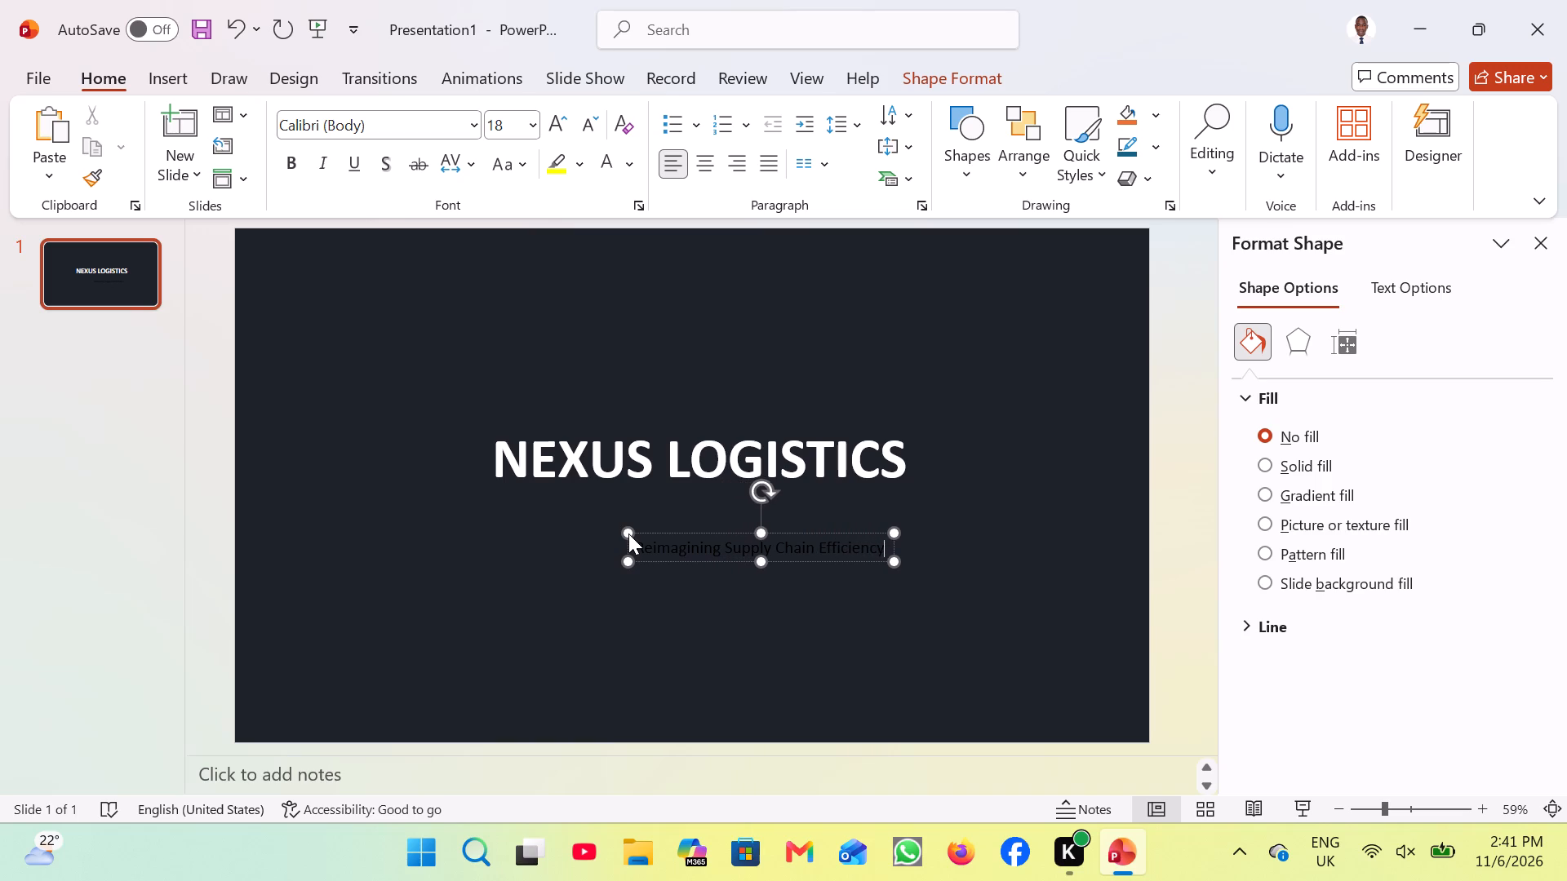
{"action": "key", "text": "space"}
{"action": "key", "text": "t"}
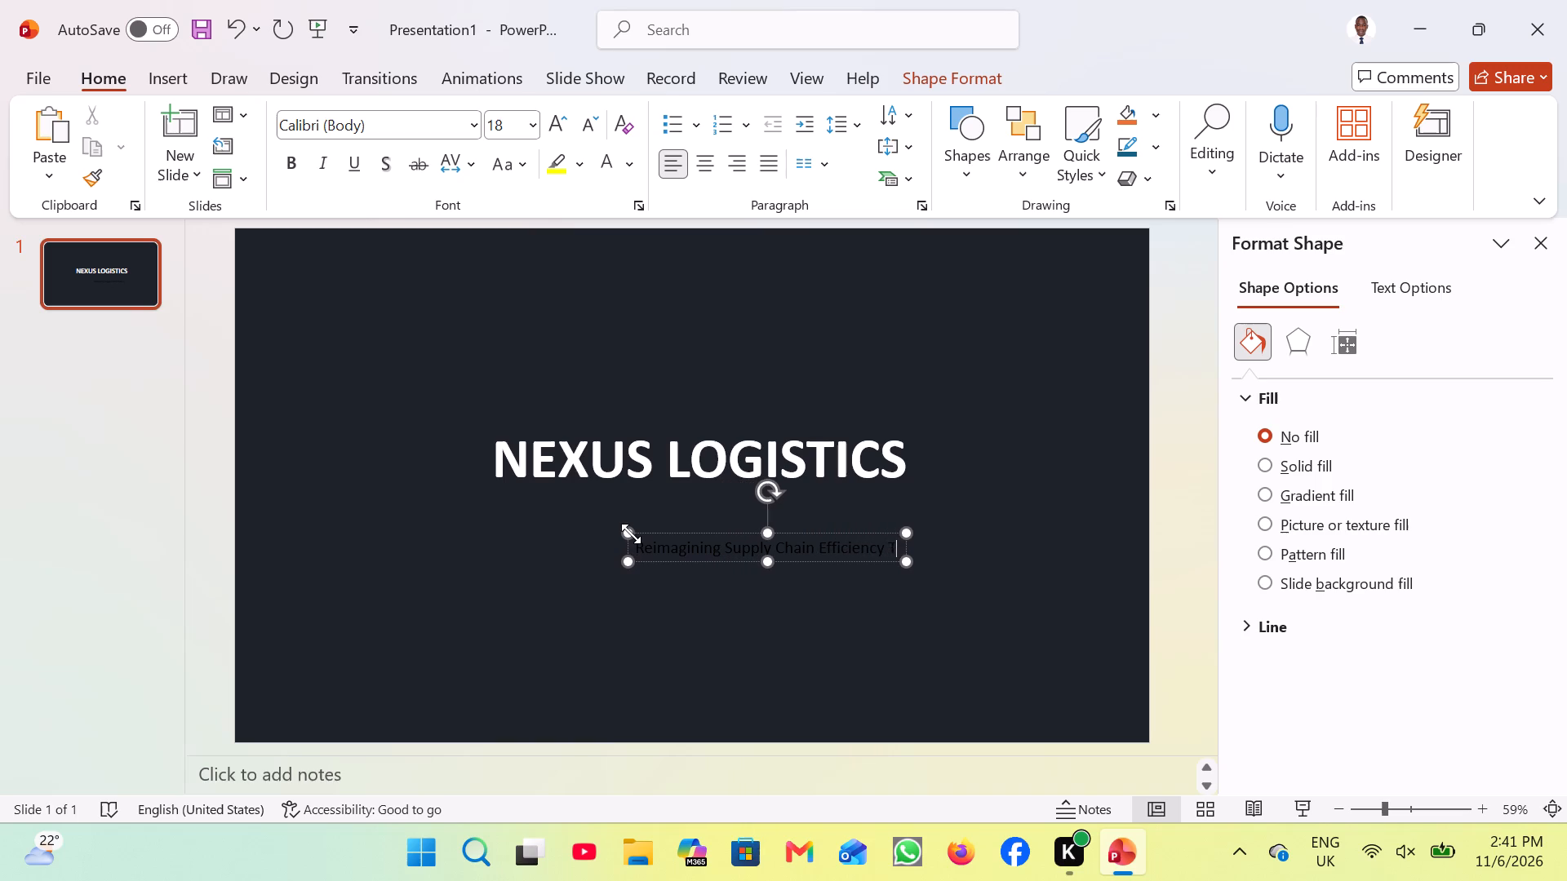
{"action": "type", "text": "hroug"}
{"action": "key", "text": "h"}
{"action": "key", "text": "space"}
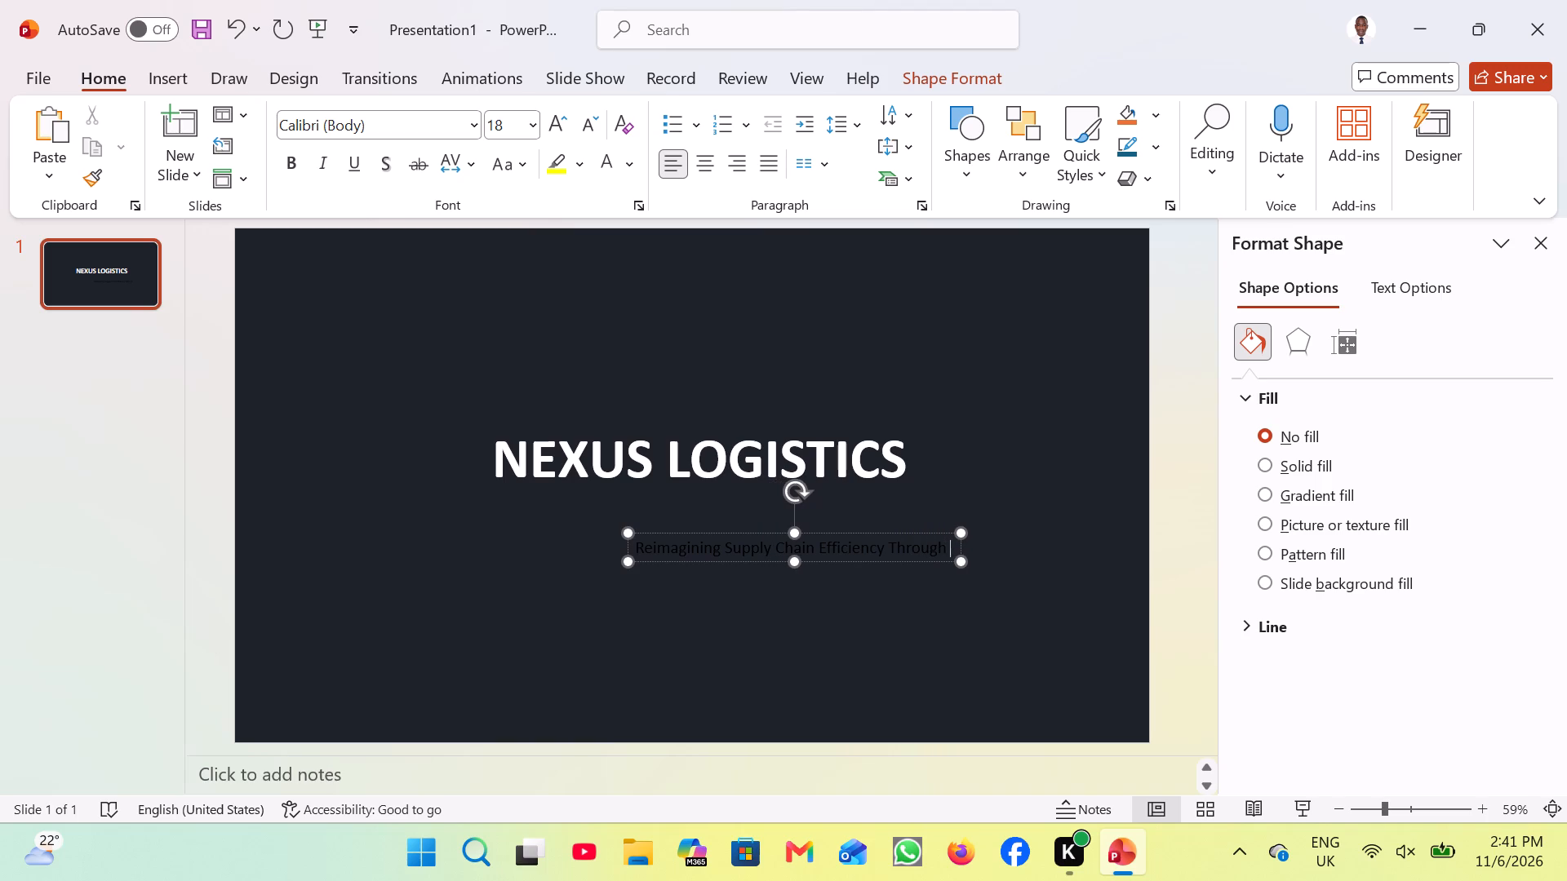
{"action": "type", "text": "uto"}
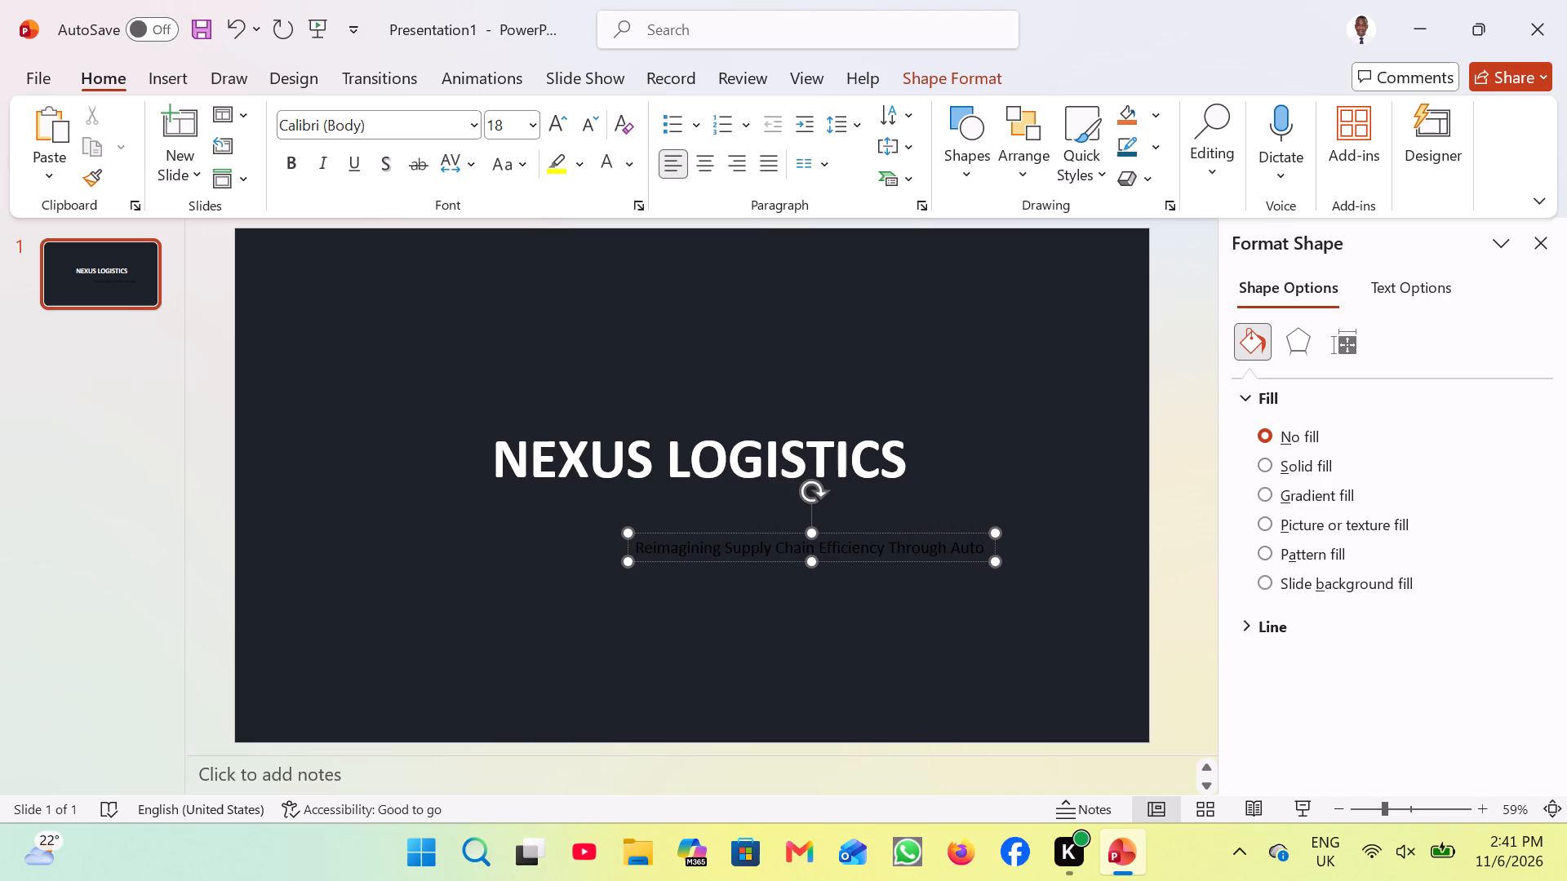
{"action": "type", "text": "nomous"}
{"action": "key", "text": "space"}
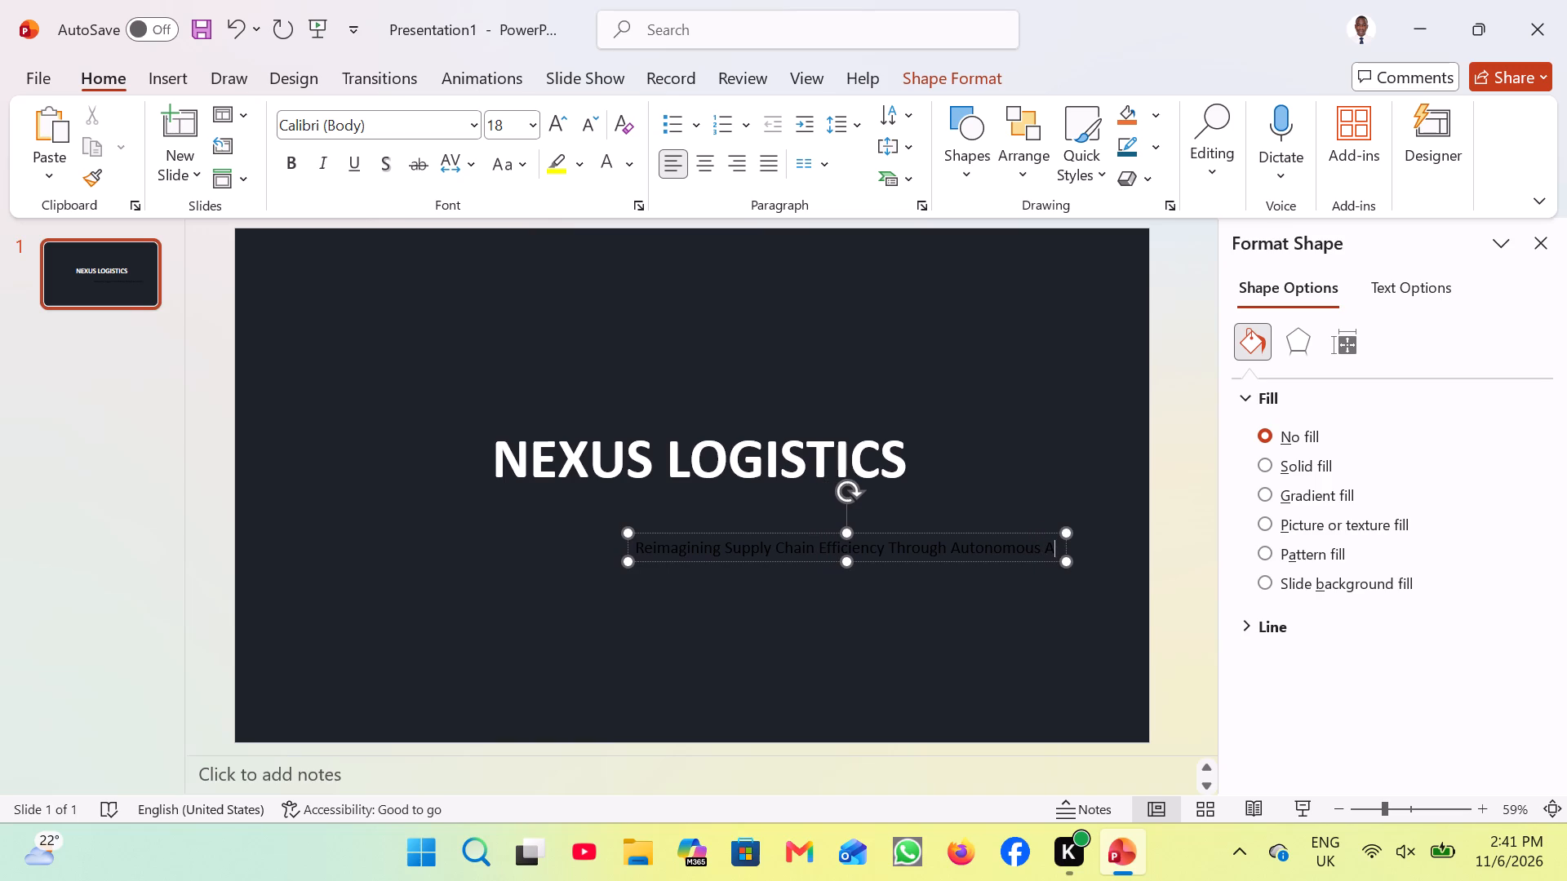
{"action": "key", "text": "i"}
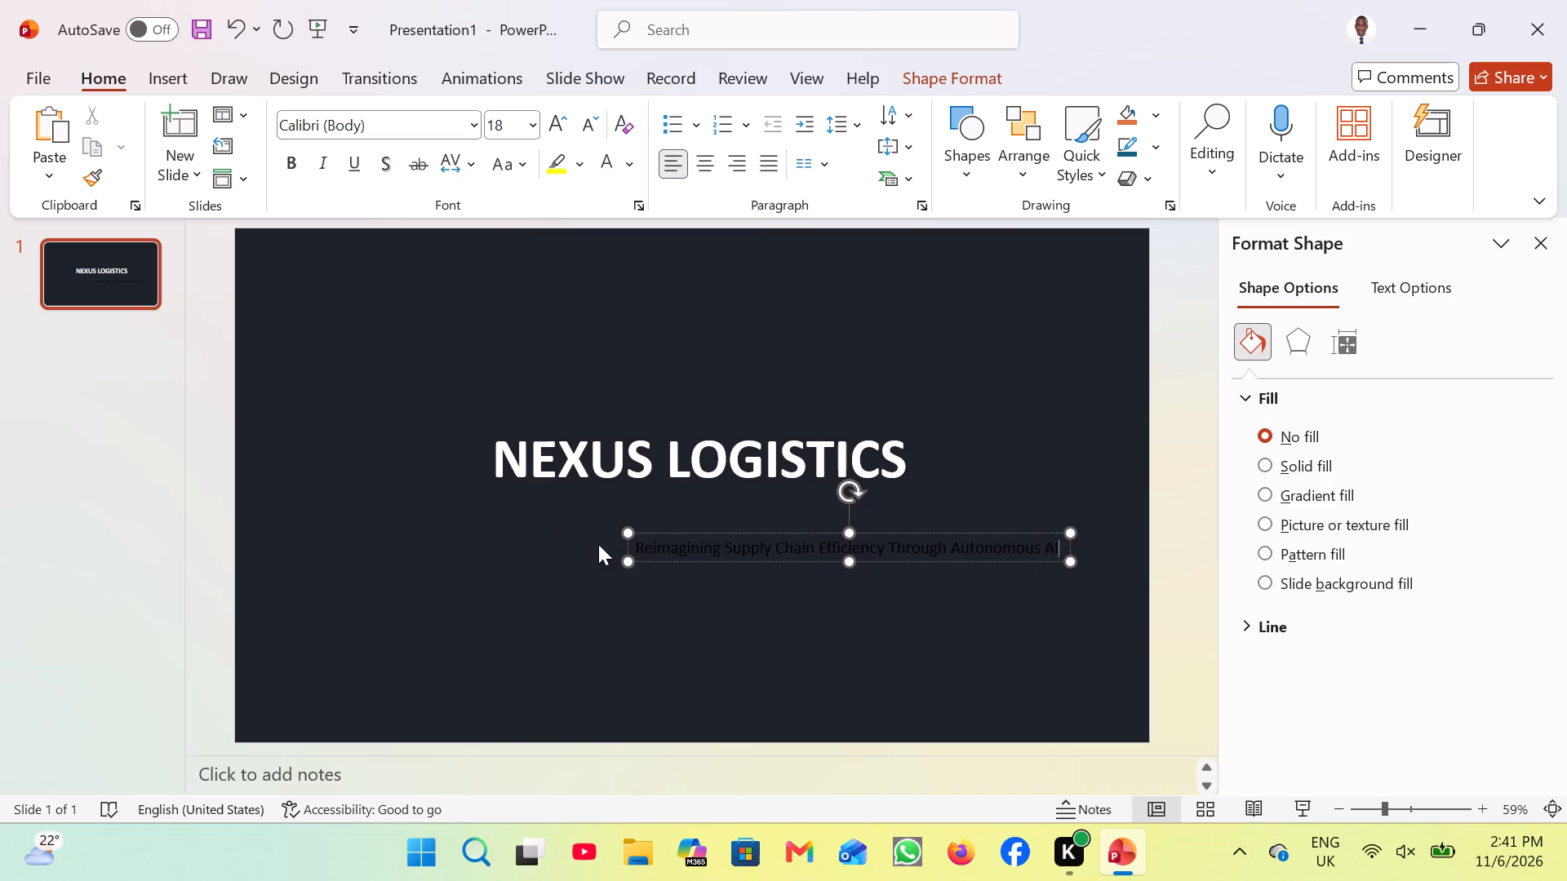
Format the whole subtitle text in the theme's light grey and centre-align it.
{"action": "key", "text": "ctrl+a"}
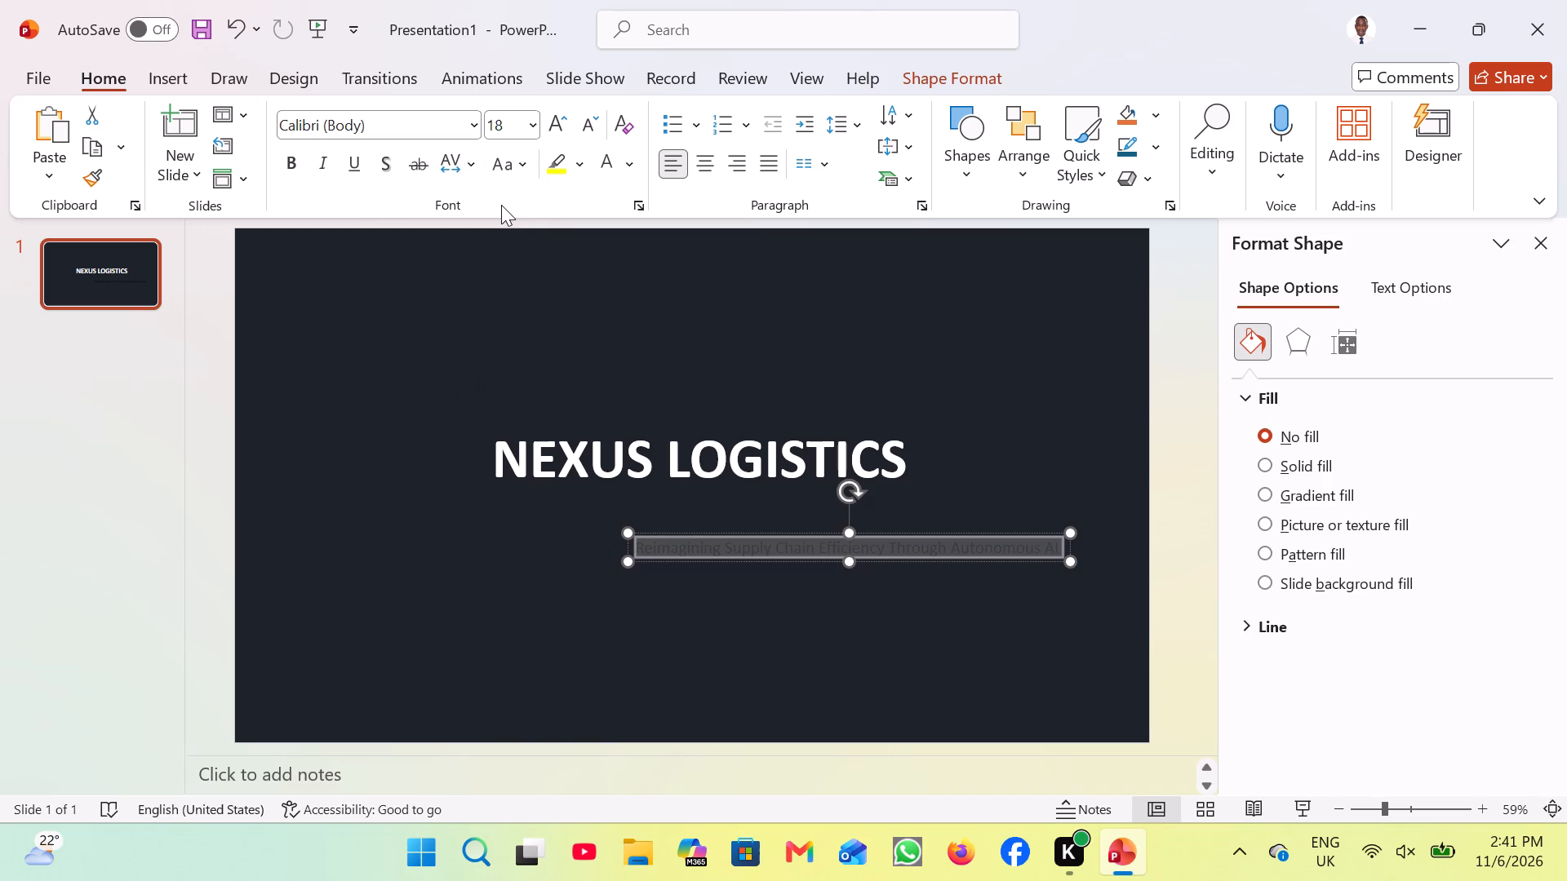
{"action": "left_click", "coordinate": [622, 173]}
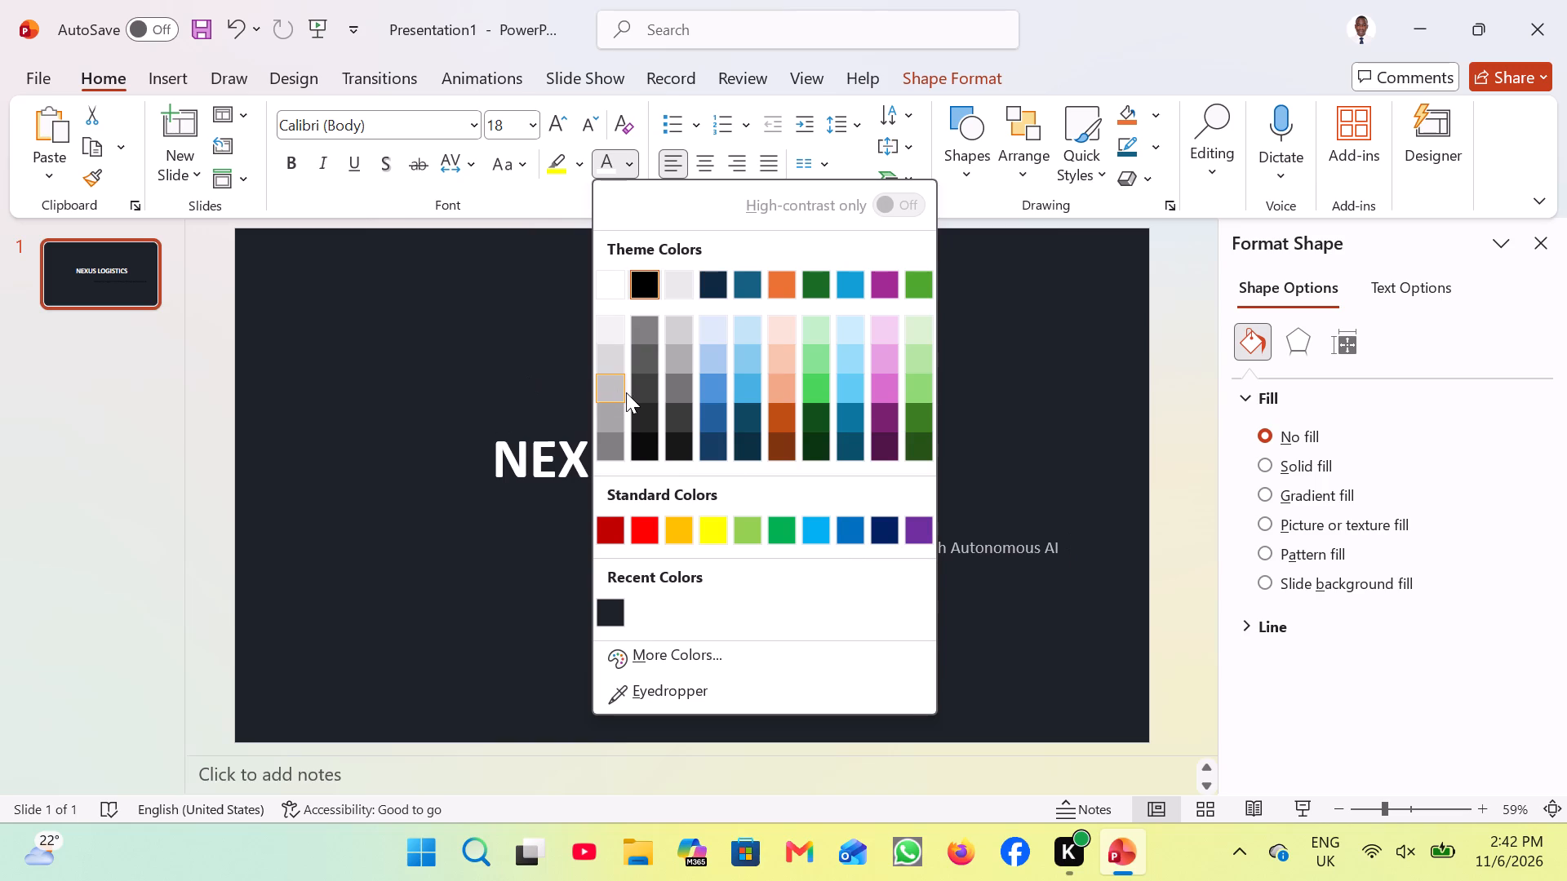
{"action": "left_click", "coordinate": [626, 392]}
{"action": "left_click", "coordinate": [704, 172]}
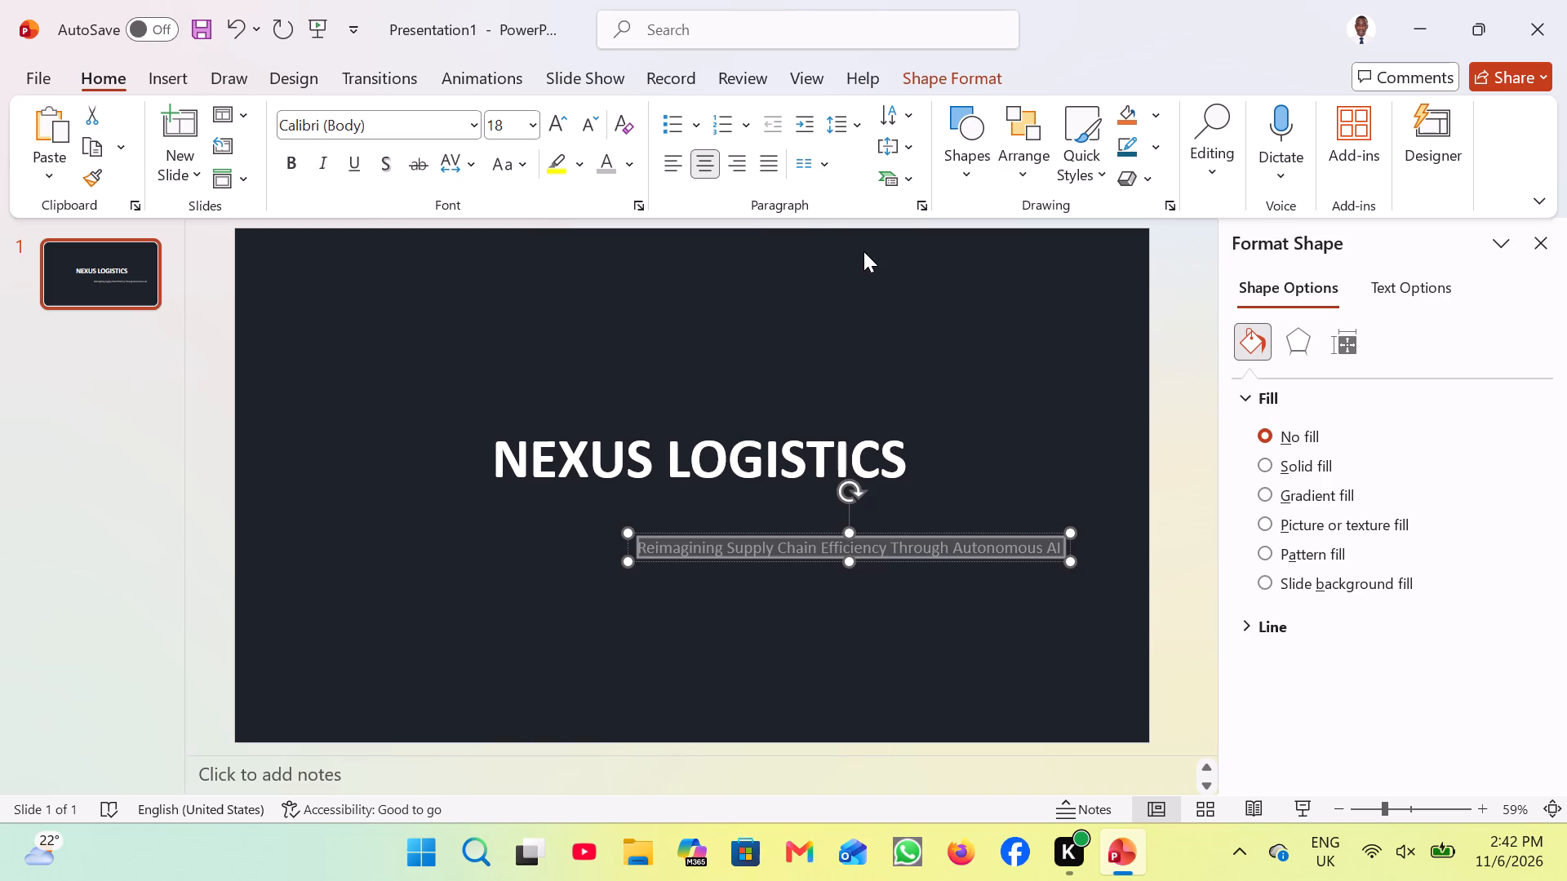
Move the subtitle so it sits centred directly beneath the NEXUS LOGISTICS title, and deselect it.
{"action": "left_click_drag", "start_coordinate": [928, 533], "coordinate": [782, 521]}
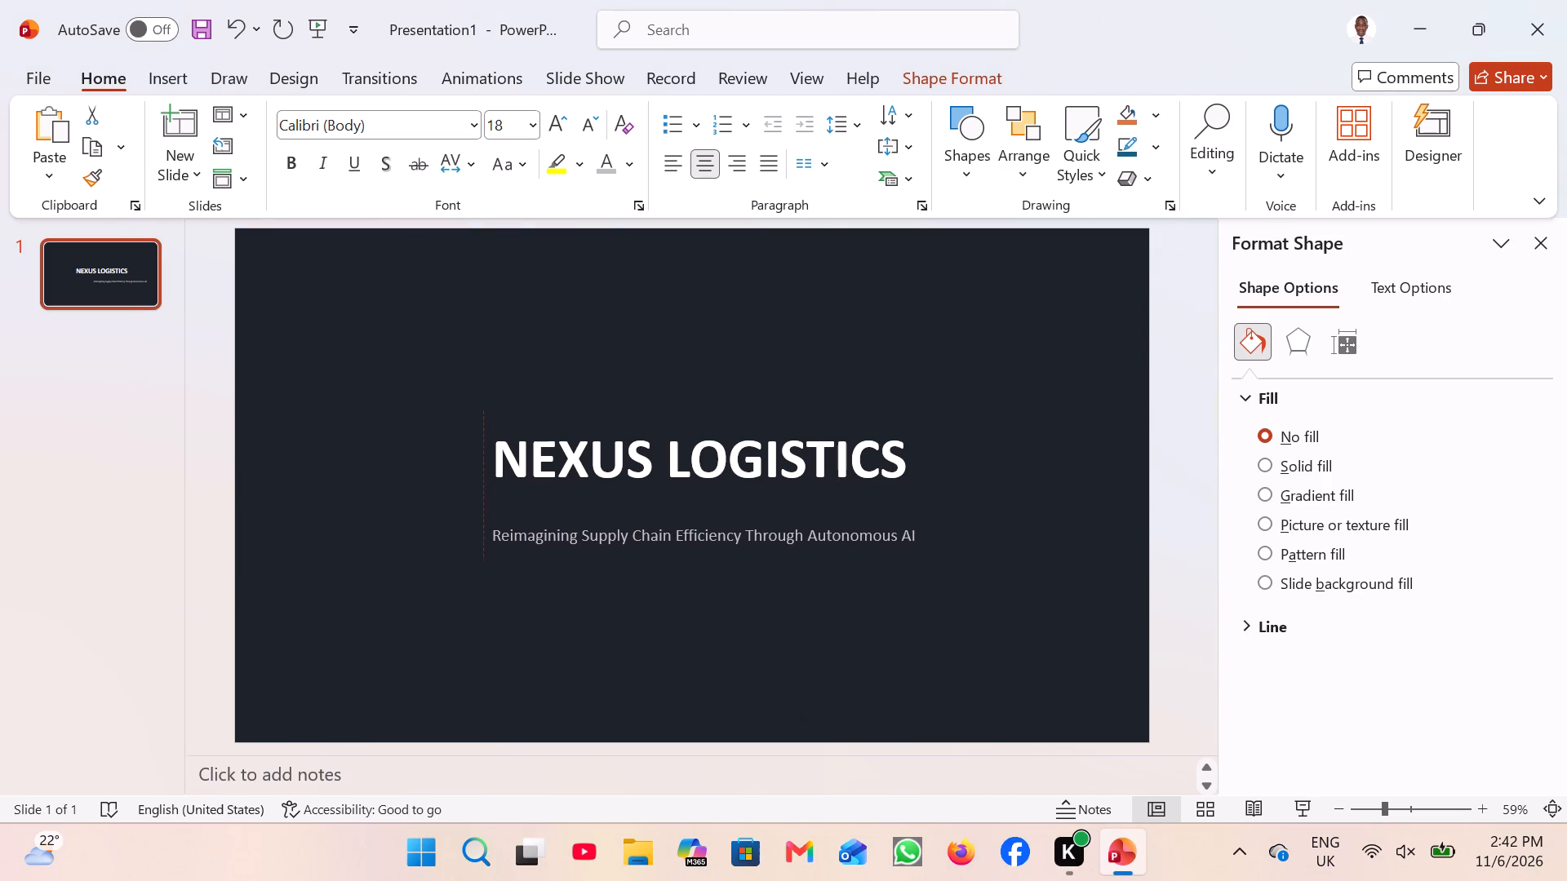
{"action": "left_click_drag", "start_coordinate": [782, 521], "coordinate": [779, 506]}
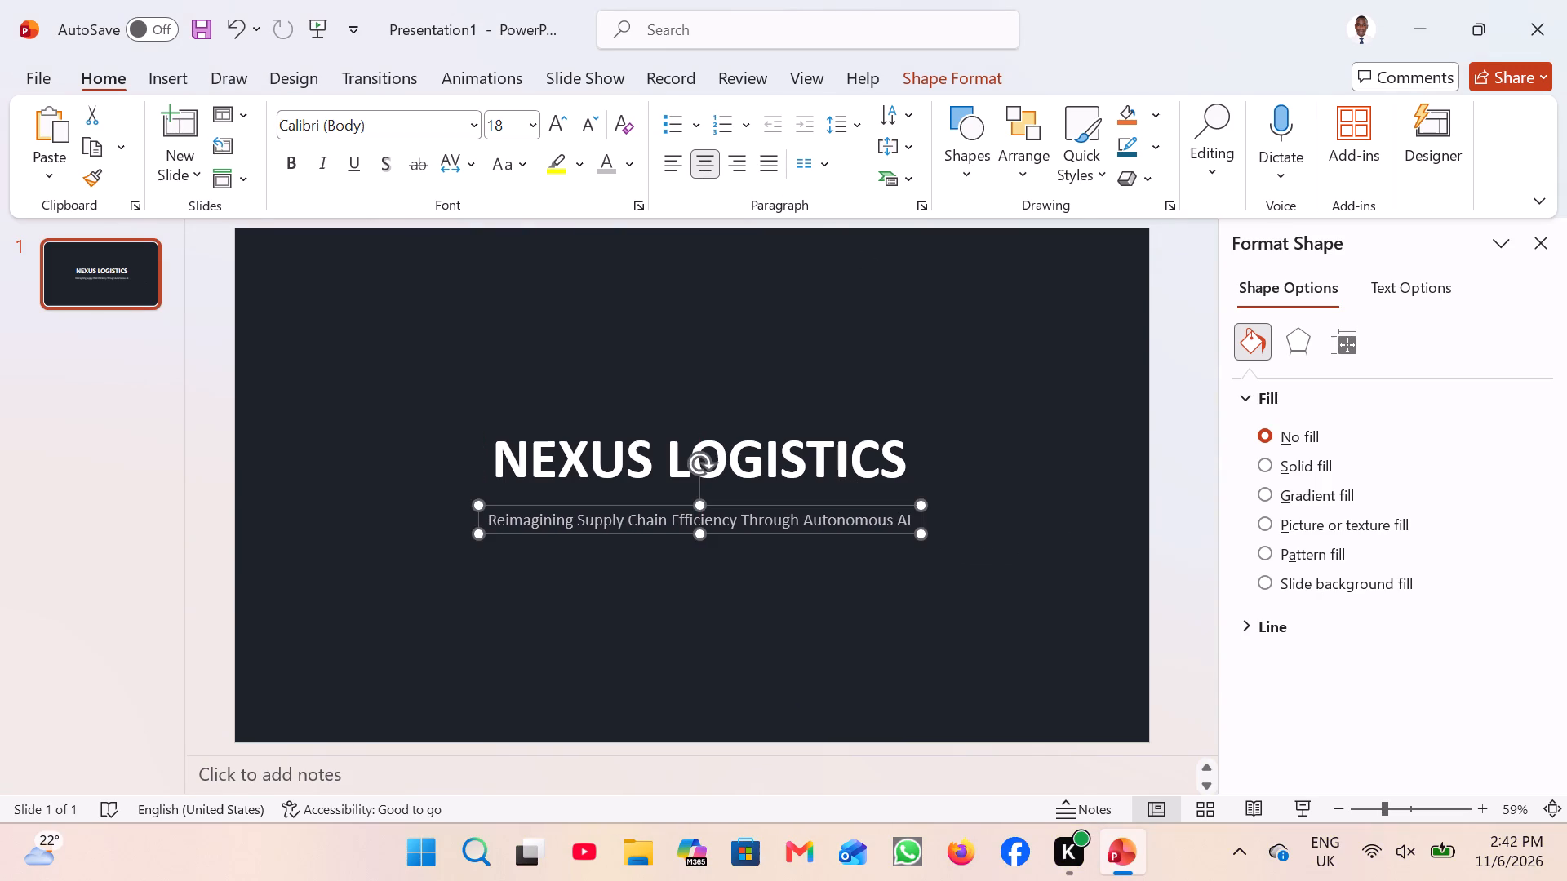
{"action": "left_click", "coordinate": [768, 603]}
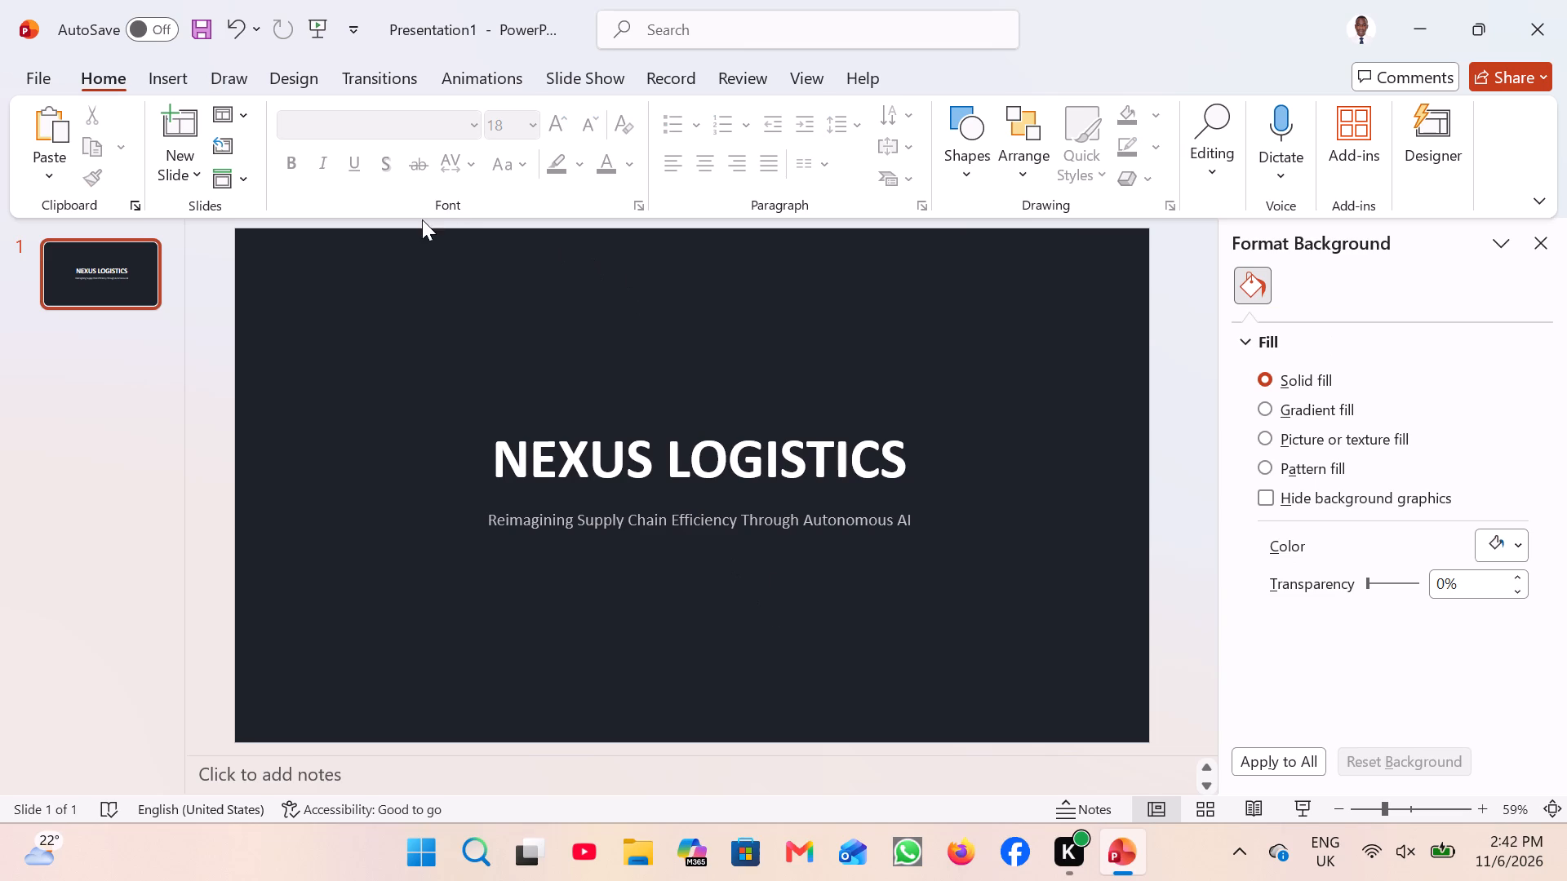
Draw a straight horizontal line about 11.13" long just beneath the subtitle, extending well past both ends of the text.
{"action": "left_click", "coordinate": [175, 62]}
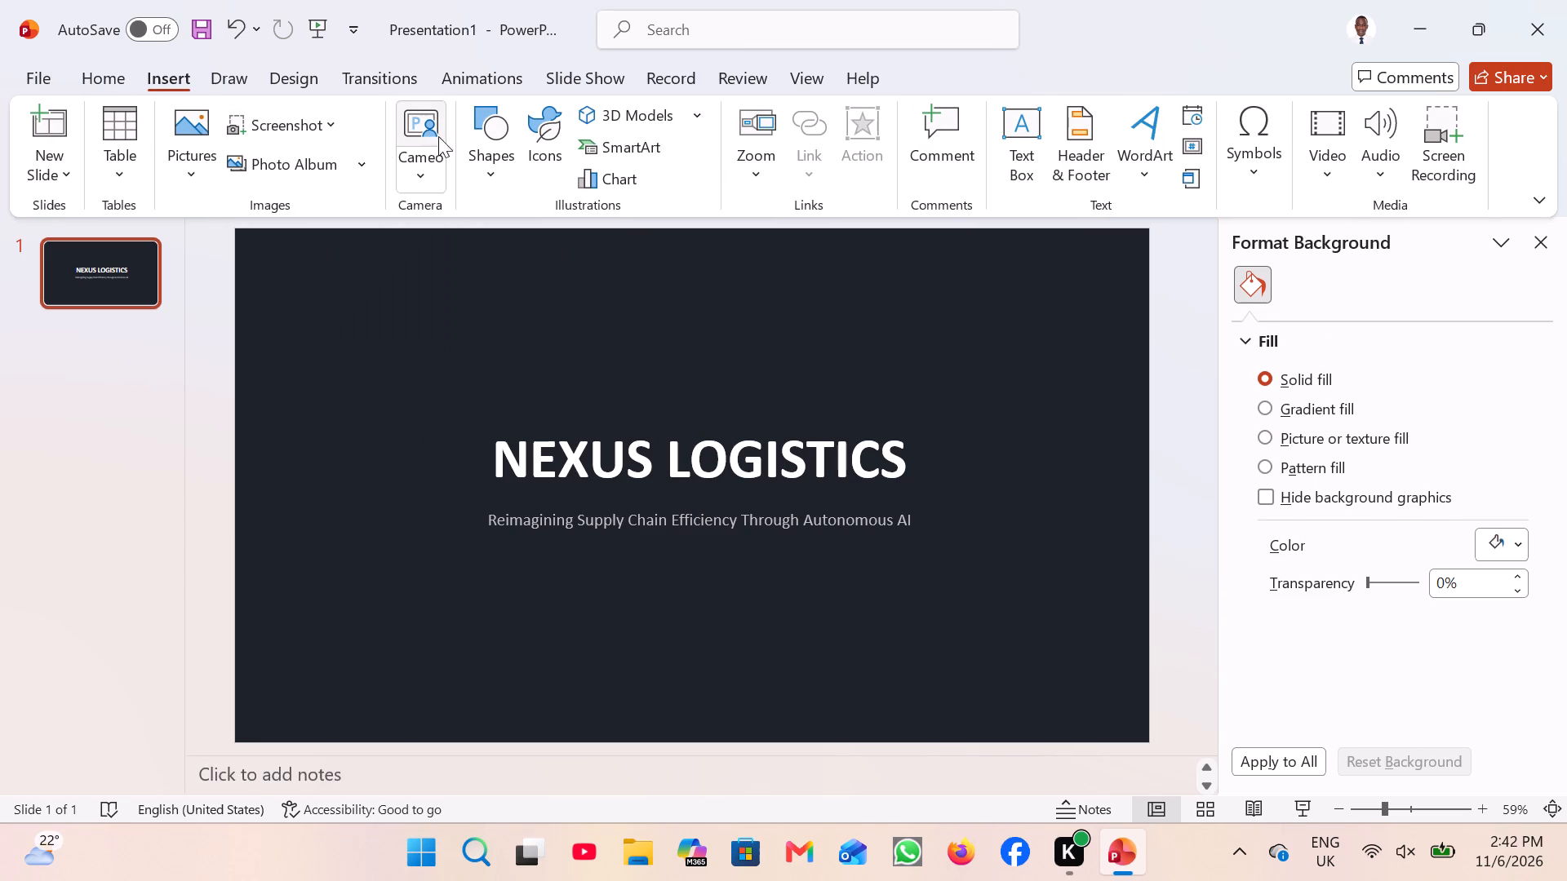
{"action": "left_click", "coordinate": [481, 137]}
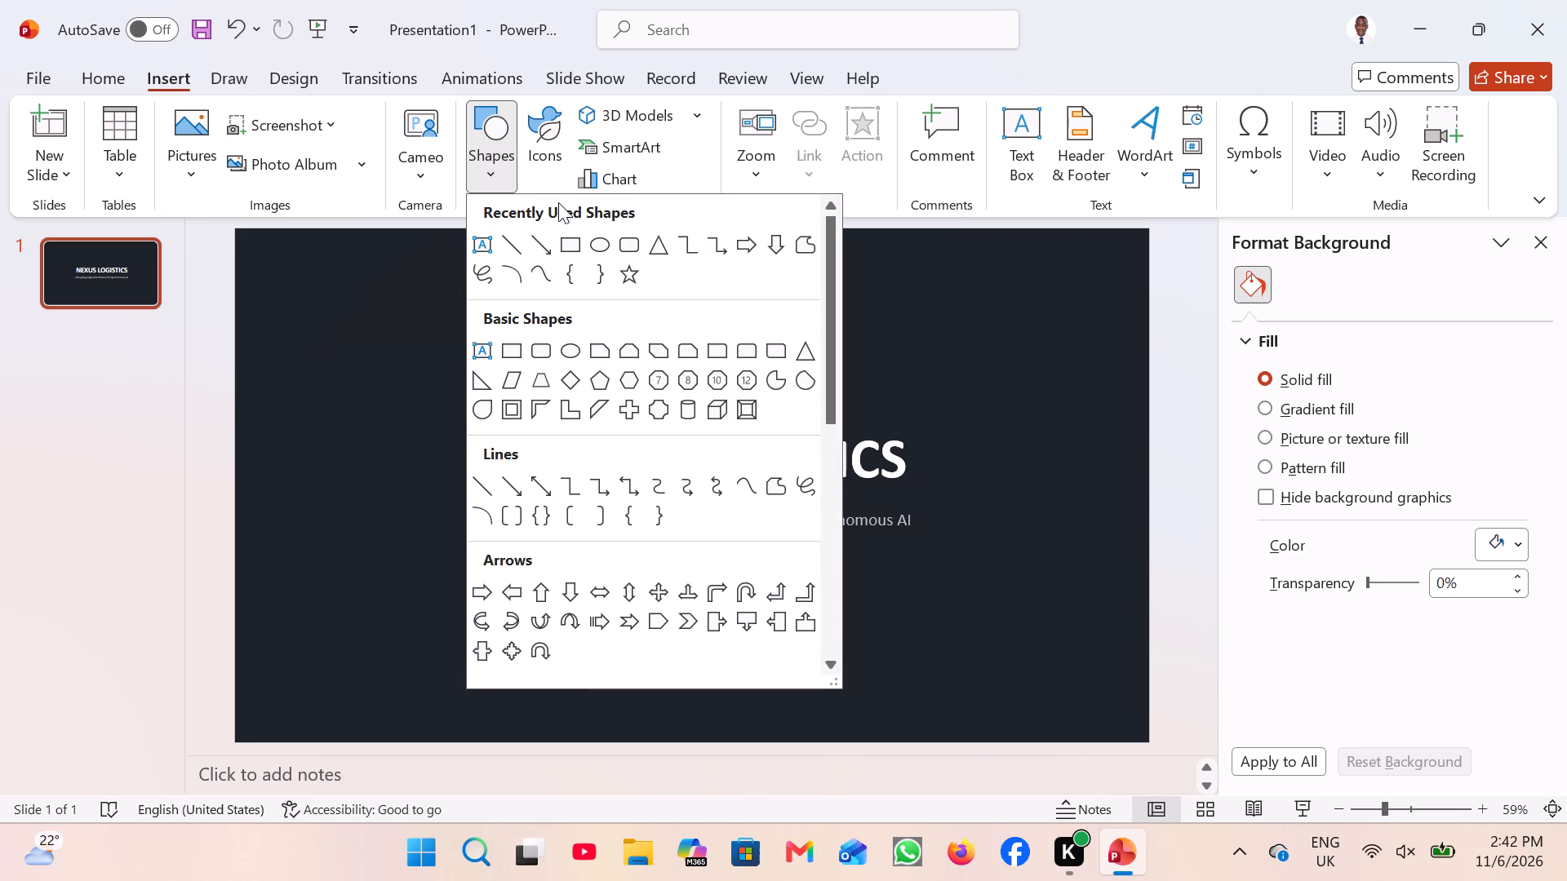
{"action": "left_click", "coordinate": [513, 250]}
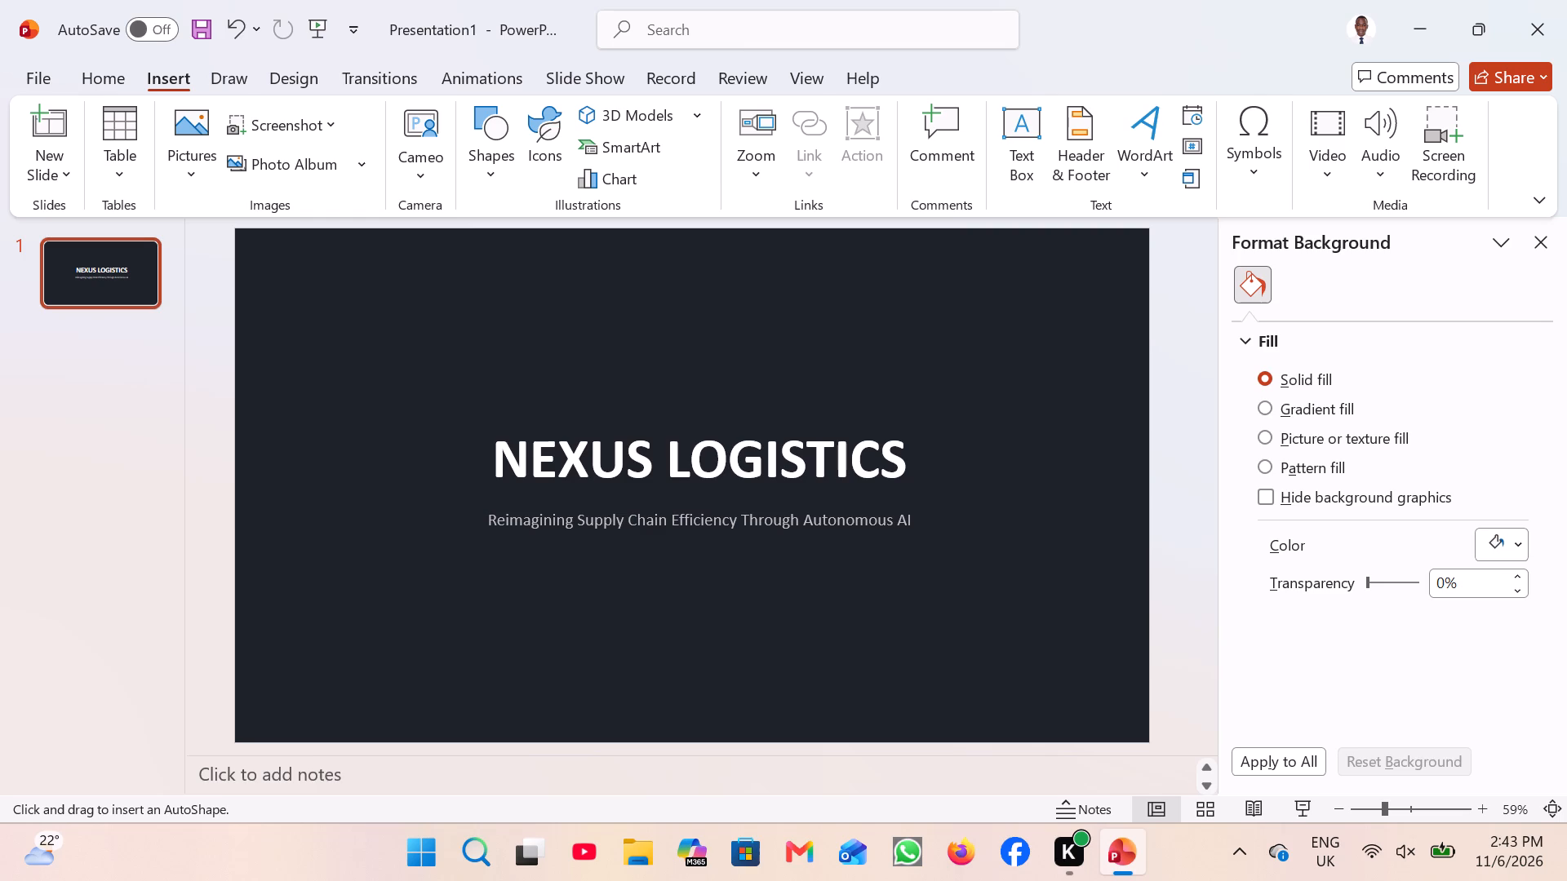
{"action": "left_click_drag", "start_coordinate": [343, 536], "coordinate": [677, 563], "text": "shift"}
{"action": "left_click_drag", "start_coordinate": [677, 563], "coordinate": [807, 595], "text": "shift"}
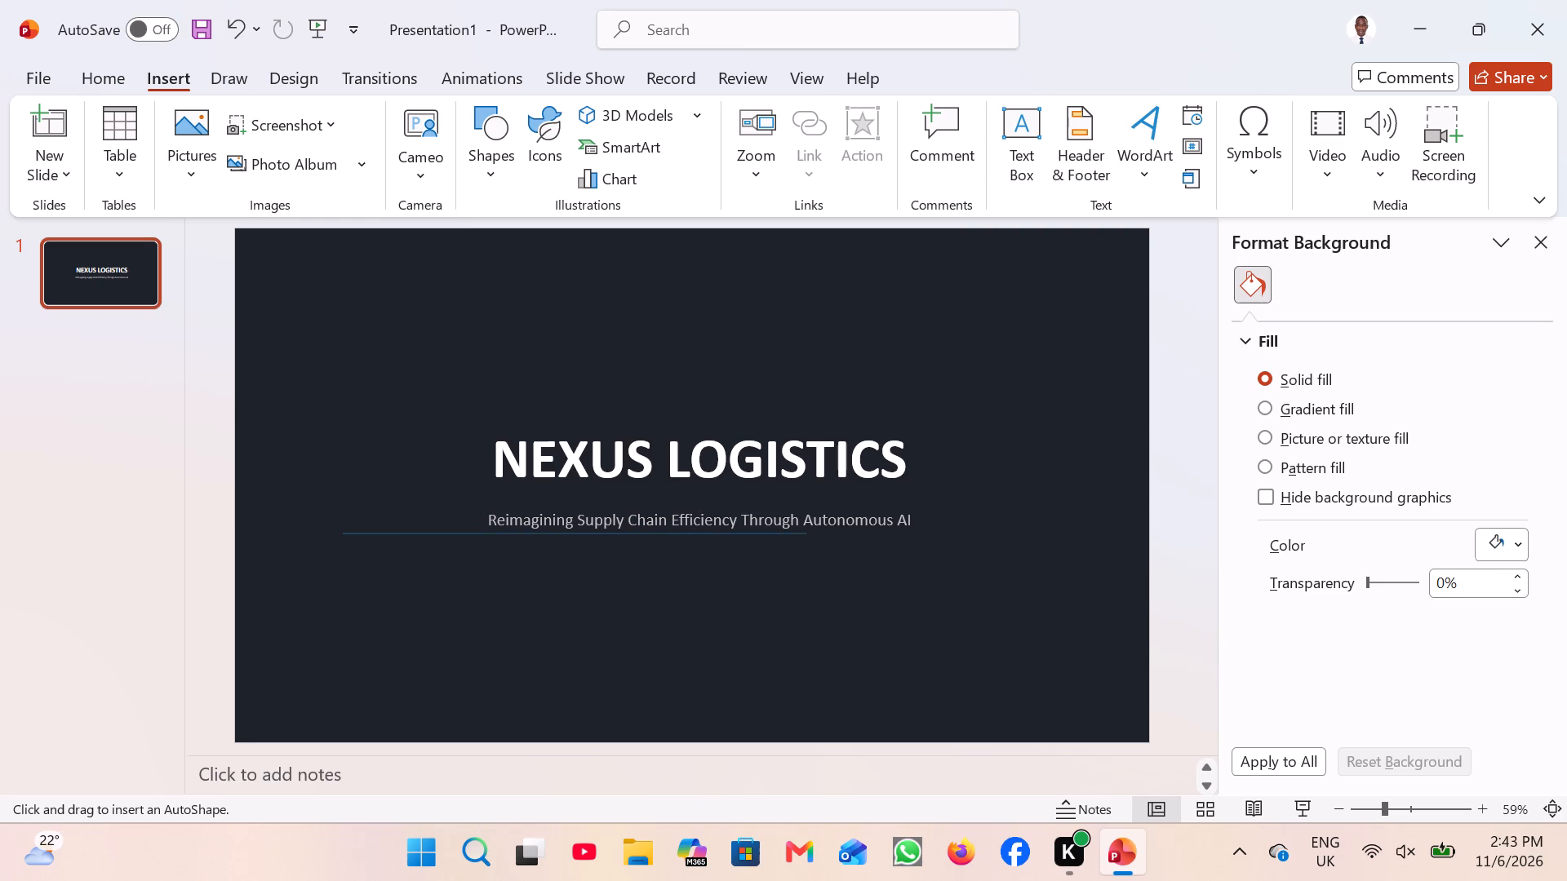
{"action": "left_click_drag", "start_coordinate": [807, 595], "coordinate": [1031, 626], "text": "shift"}
{"action": "left_click_drag", "start_coordinate": [1031, 626], "coordinate": [1073, 631], "text": "shift"}
{"action": "left_click_drag", "start_coordinate": [1073, 631], "coordinate": [1094, 635], "text": "shift"}
{"action": "left_click_drag", "start_coordinate": [1094, 635], "coordinate": [1106, 638], "text": "shift"}
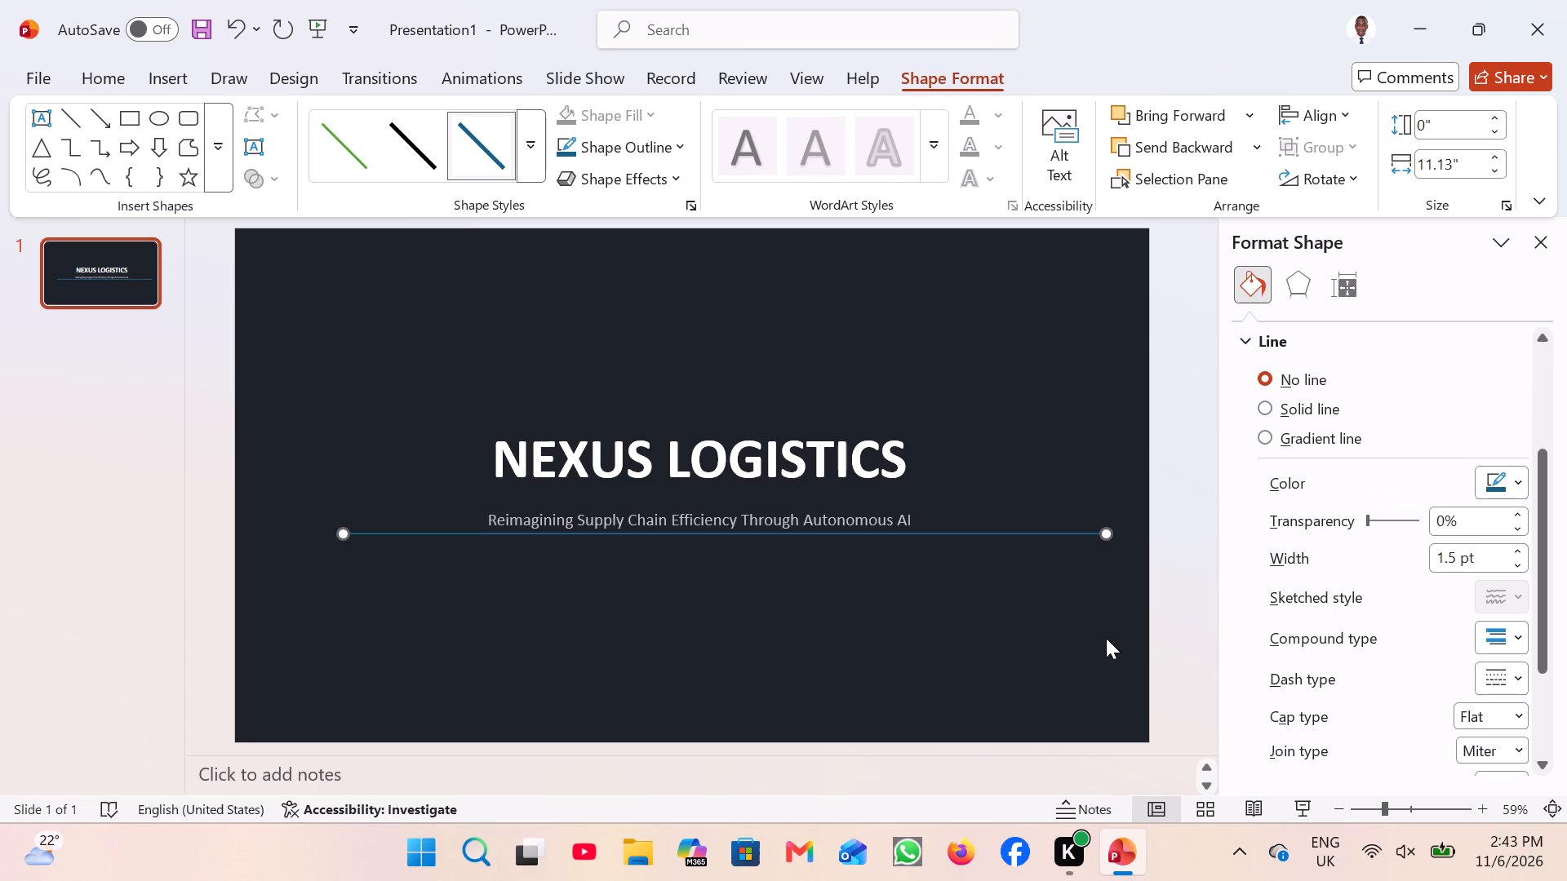
Set the width of the horizontal line beneath the subtitle to 3 pt.
{"action": "right_click", "coordinate": [987, 528]}
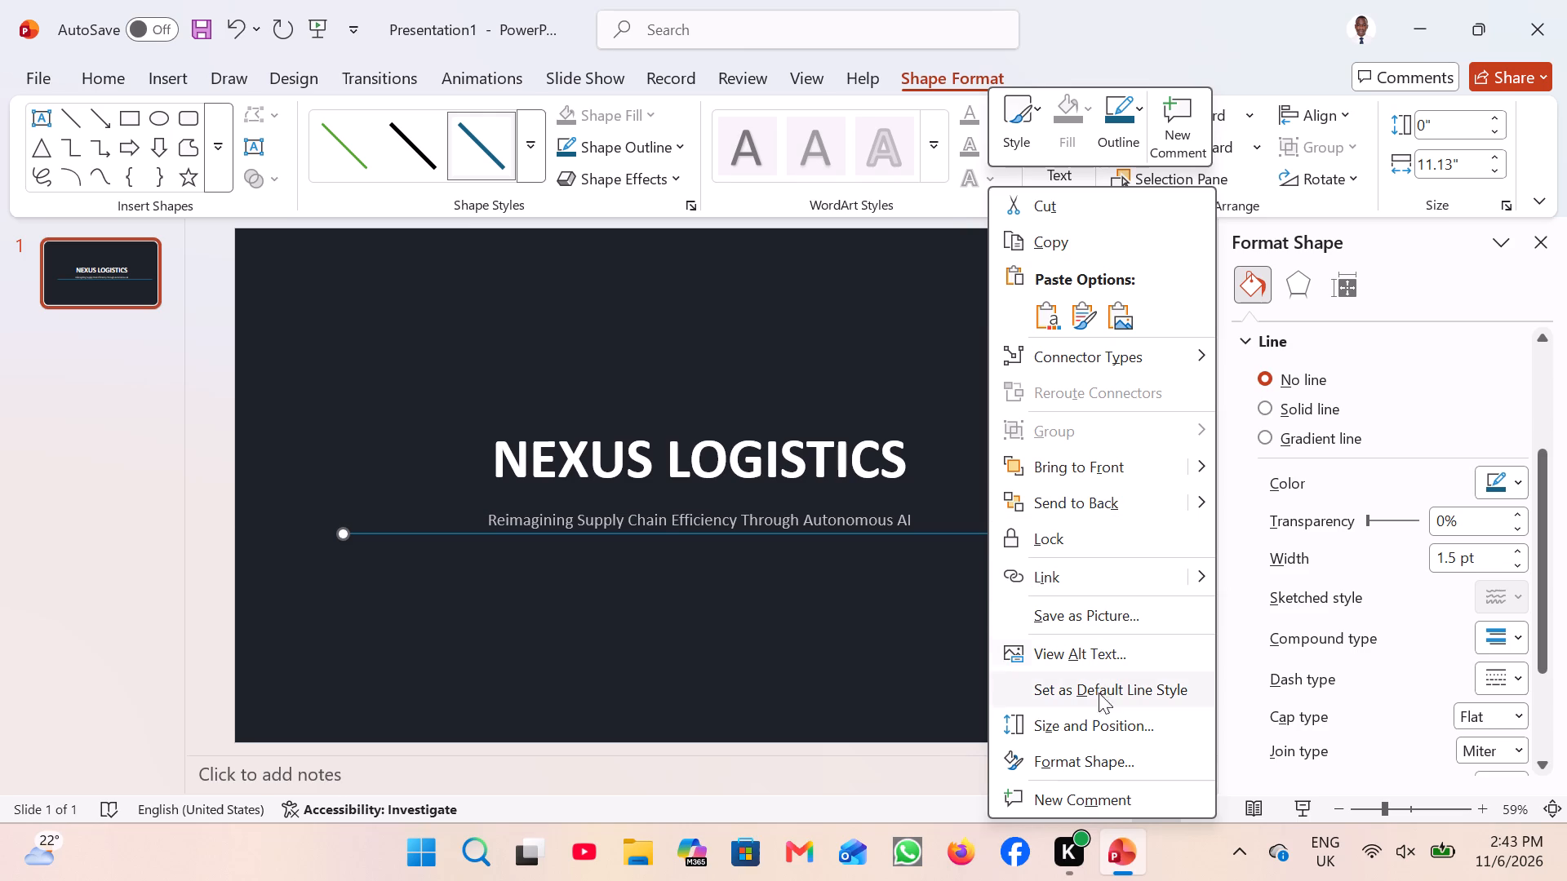
{"action": "left_click", "coordinate": [1107, 748]}
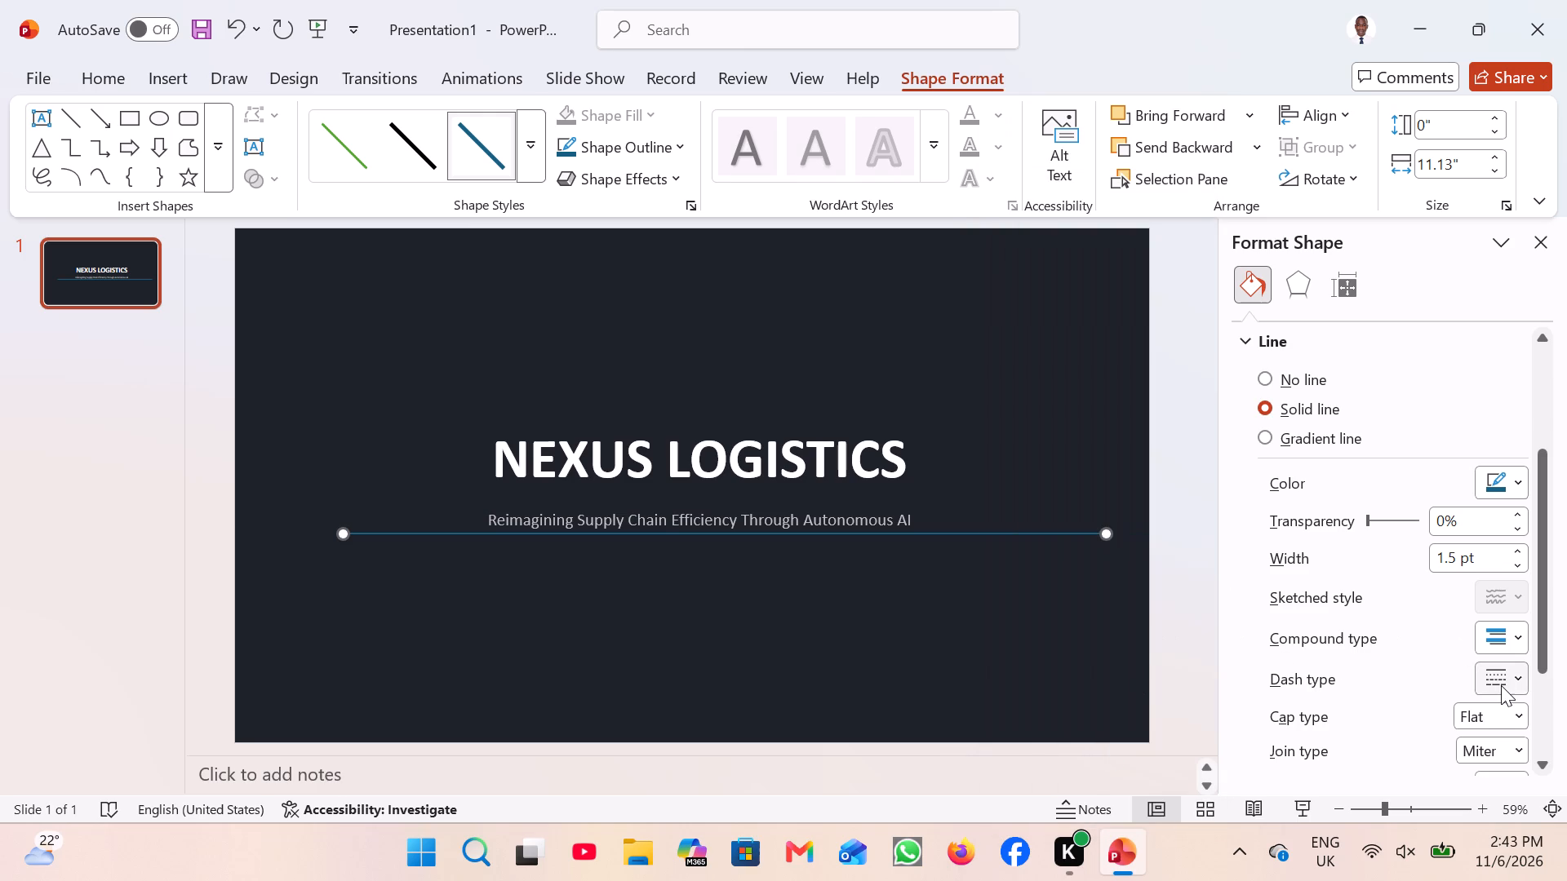
{"action": "left_click", "coordinate": [1484, 564]}
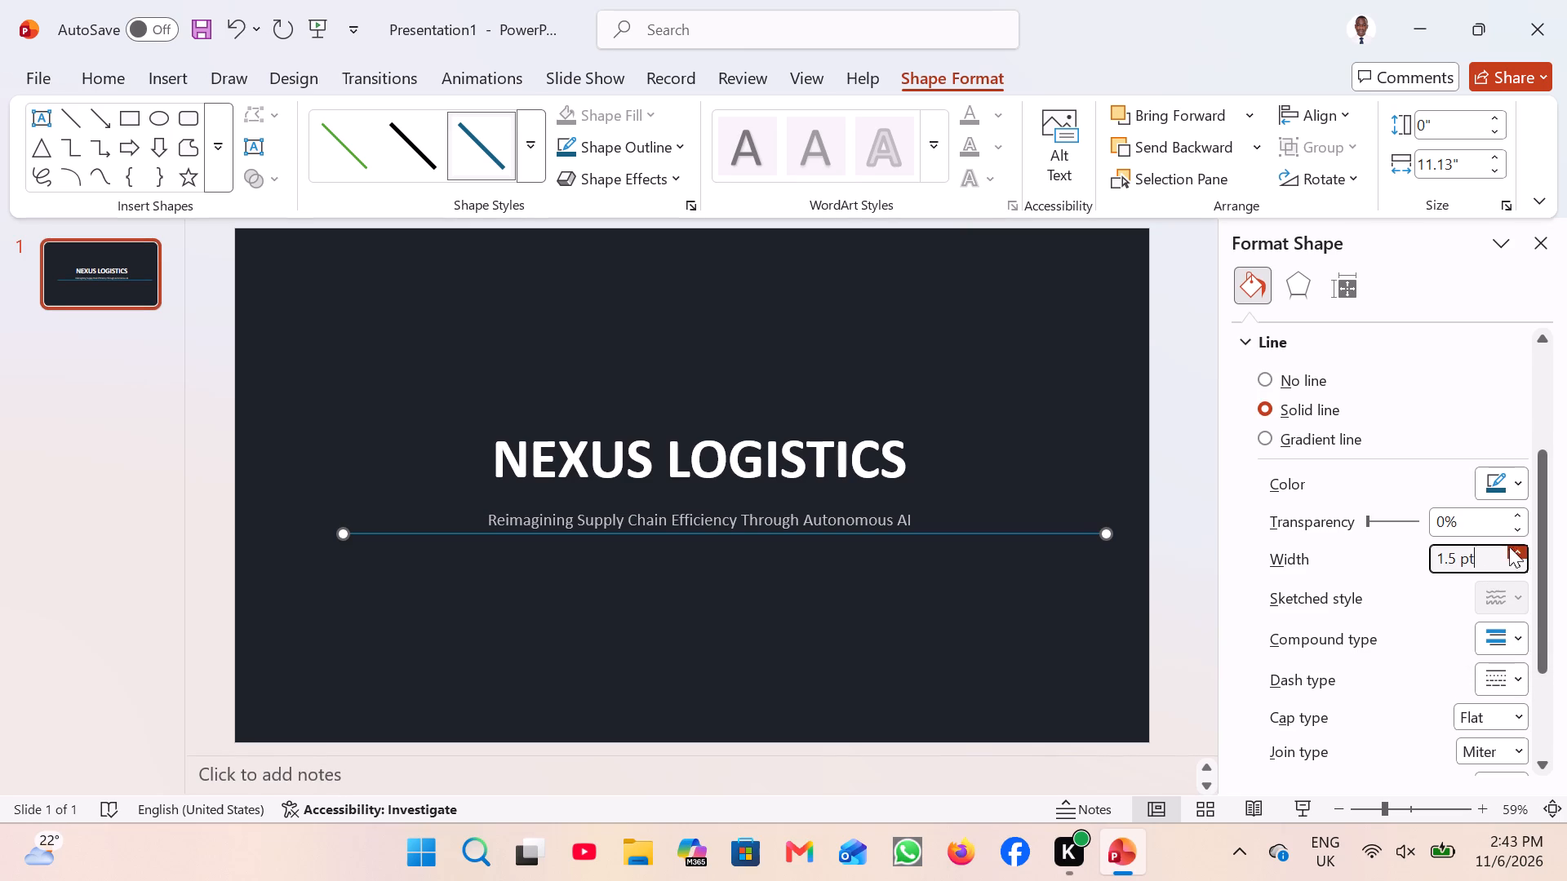
{"action": "left_click", "coordinate": [1527, 547]}
{"action": "left_click", "coordinate": [1527, 547]}
{"action": "left_click", "coordinate": [1527, 547]}
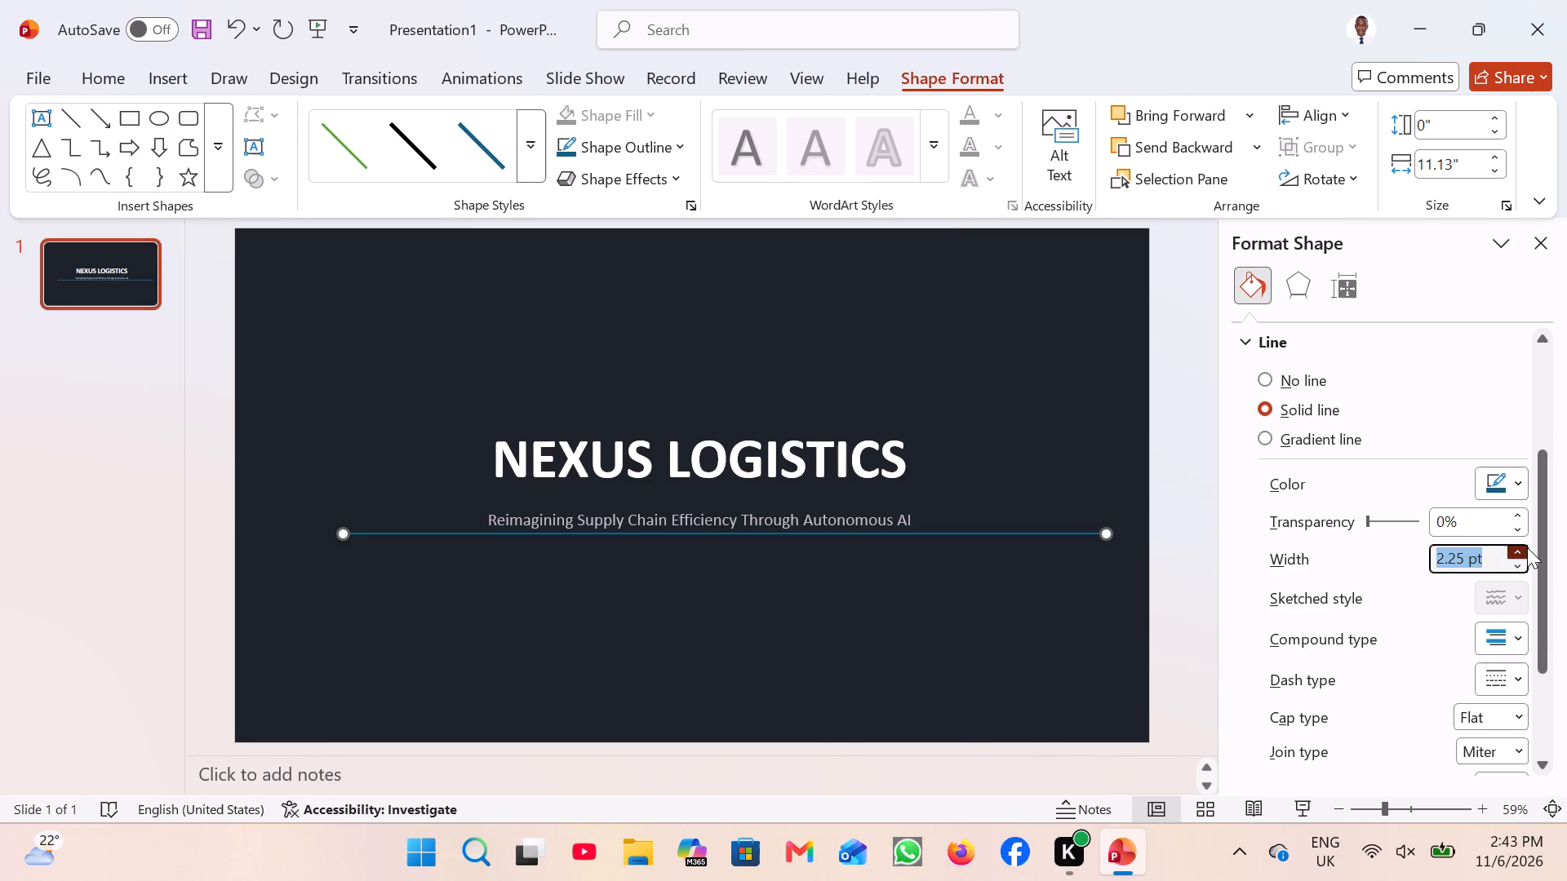
{"action": "left_click", "coordinate": [1527, 547]}
{"action": "left_click", "coordinate": [1527, 547]}
{"action": "left_click", "coordinate": [1527, 547]}
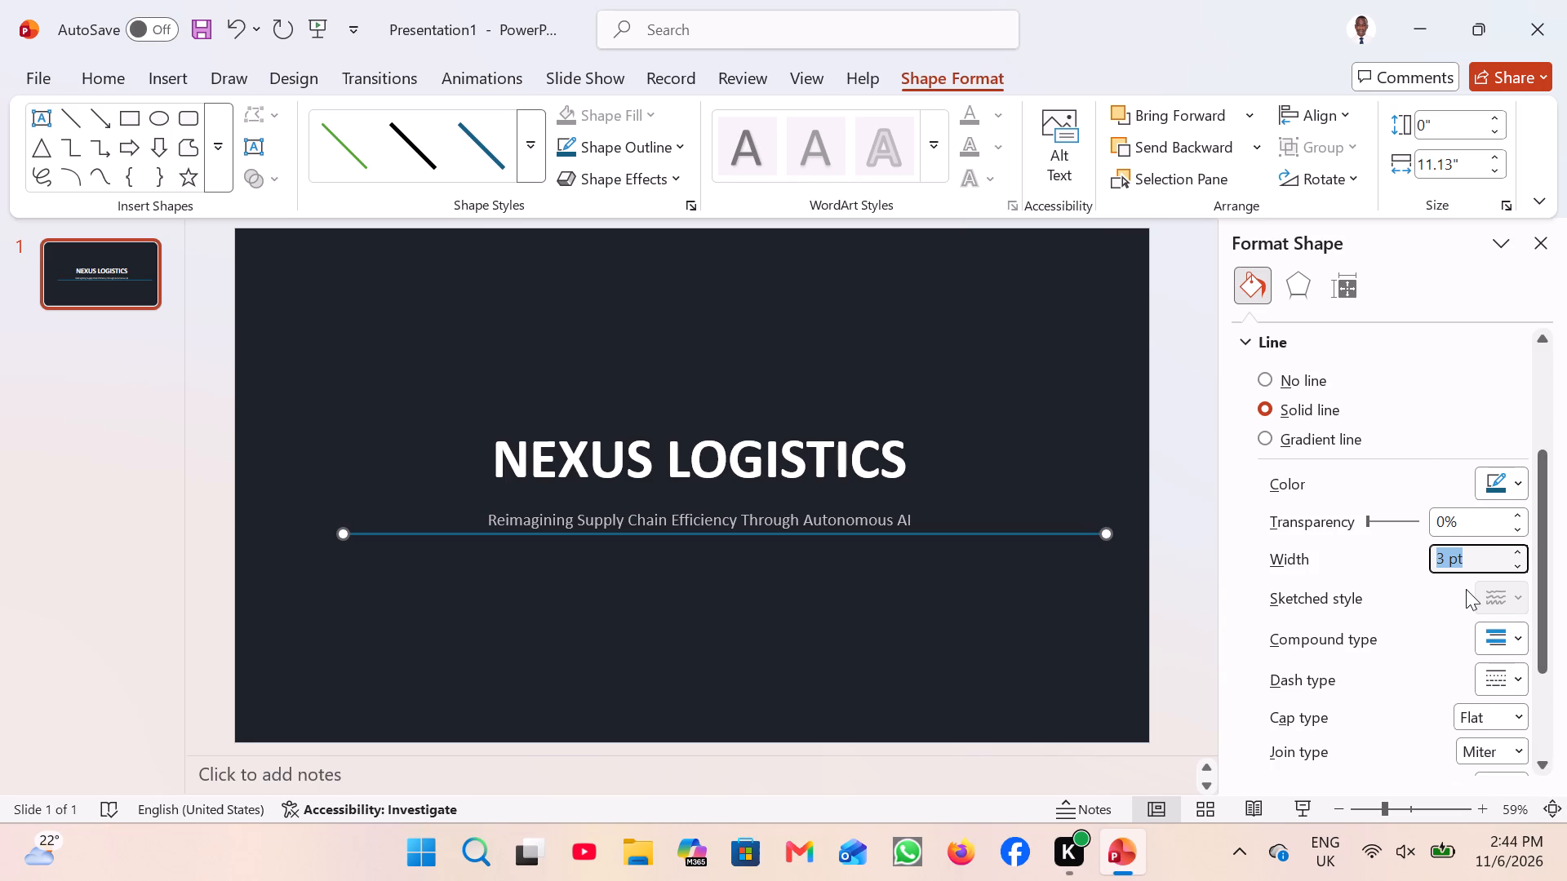
Colour the horizontal line standard yellow, deselect it and close the formatting pane.
{"action": "left_click", "coordinate": [1523, 480]}
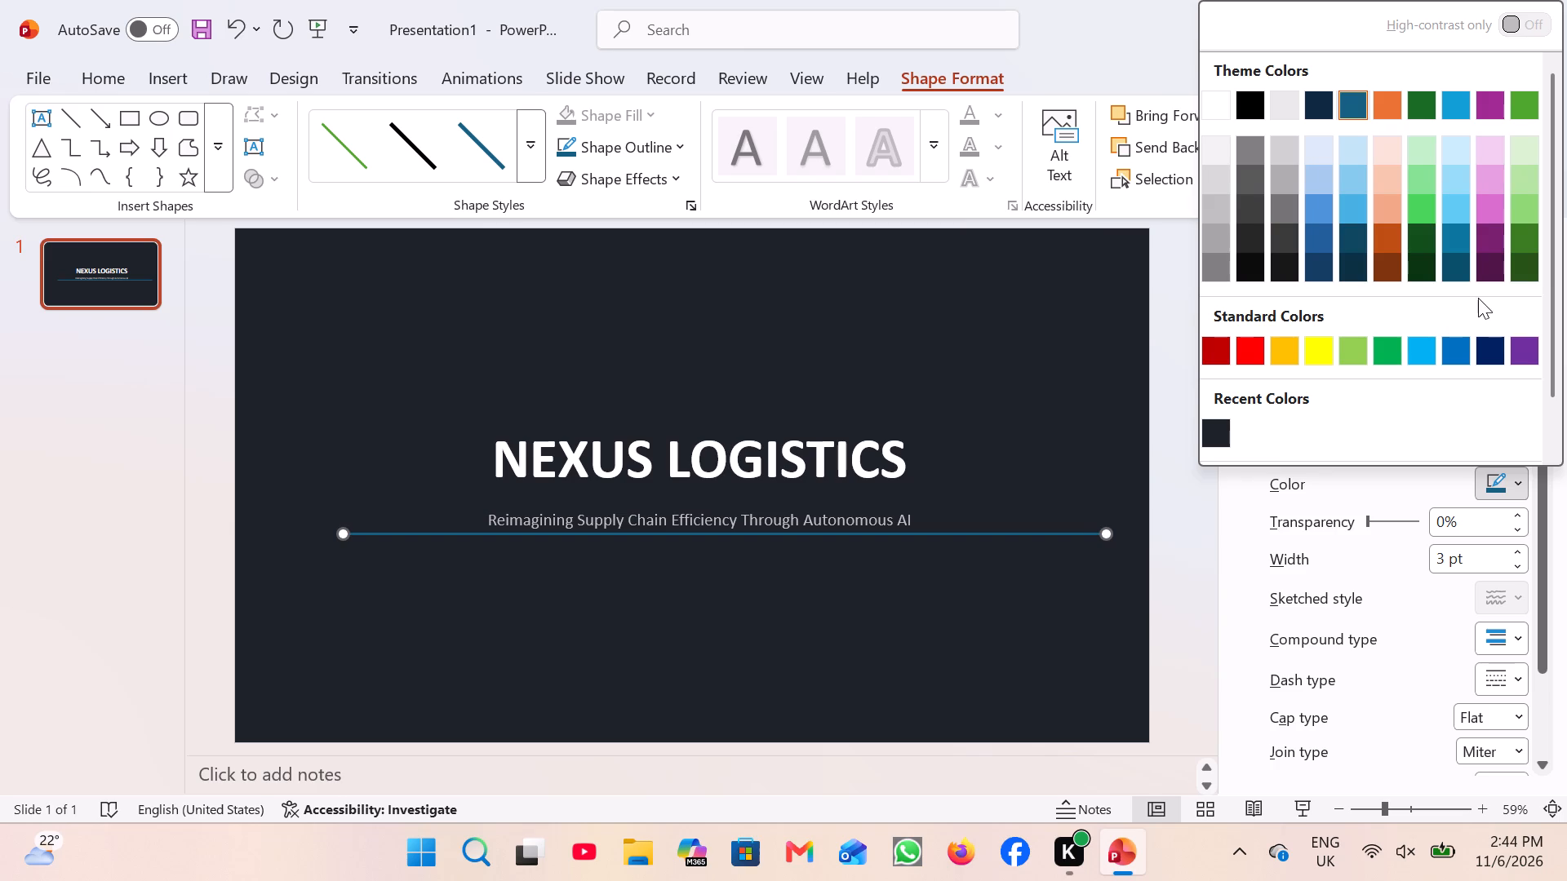
{"action": "left_click", "coordinate": [1325, 345]}
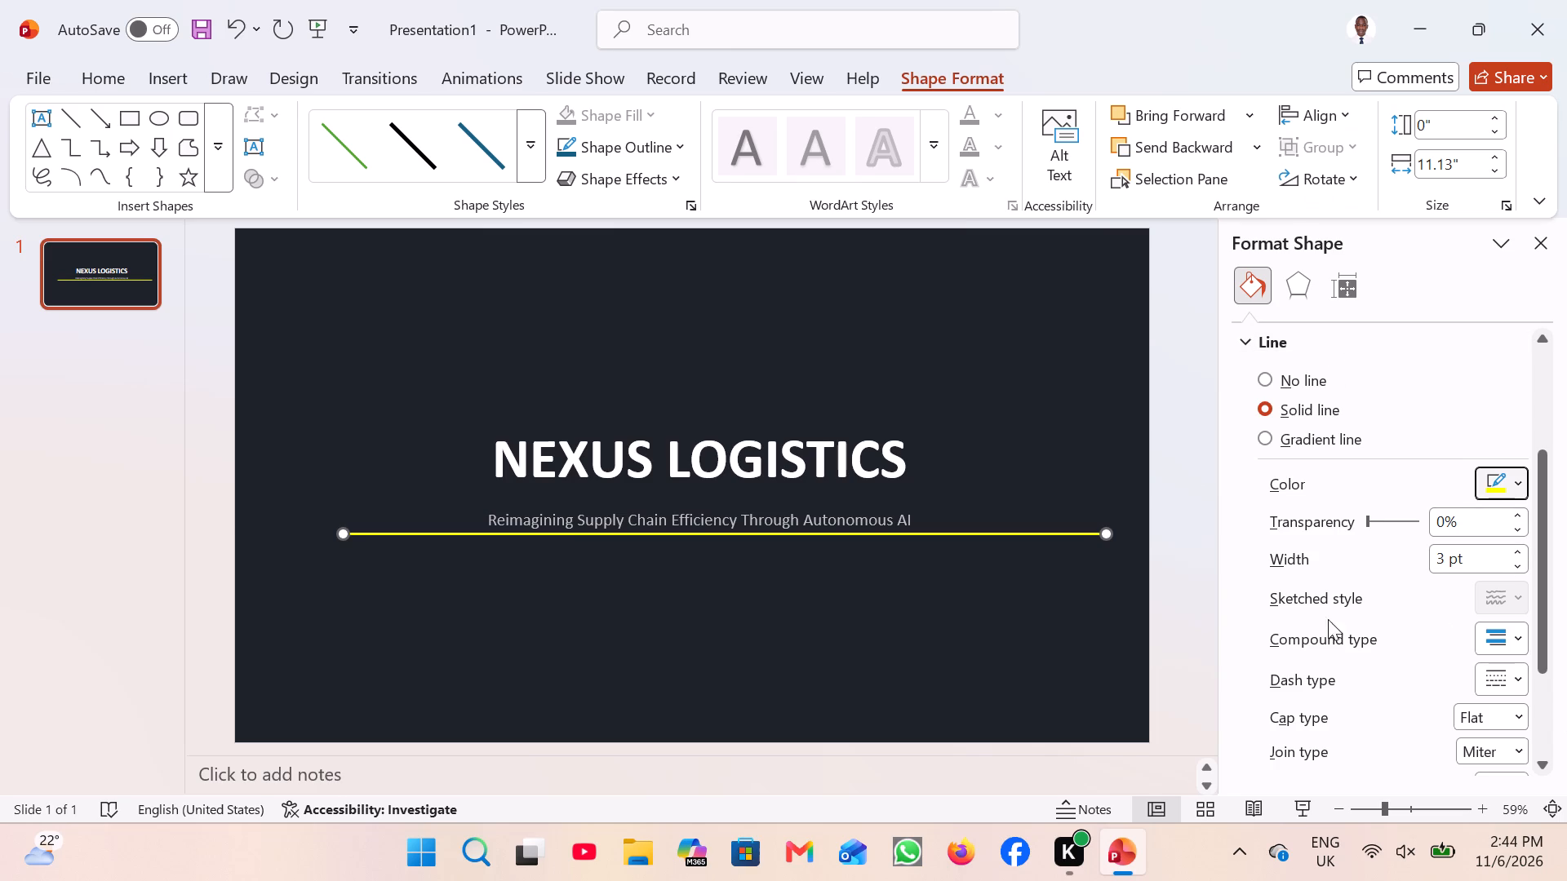
{"action": "scroll", "coordinate": [1340, 674], "scroll_direction": "down", "scroll_amount": 2}
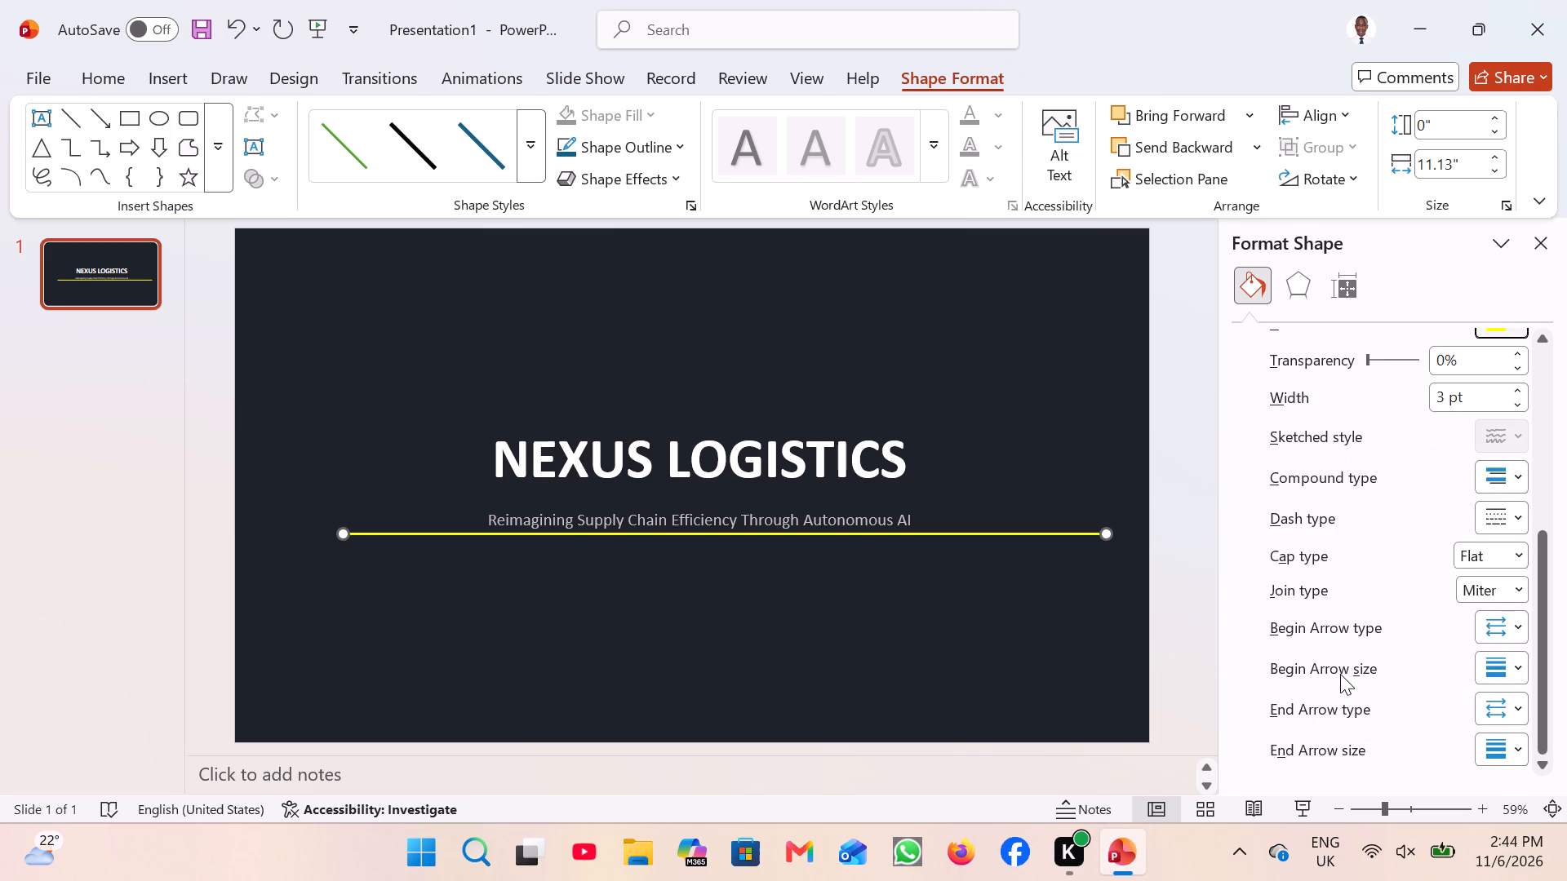
{"action": "scroll", "coordinate": [1340, 674], "scroll_direction": "down", "scroll_amount": 1}
{"action": "left_click", "coordinate": [1183, 649]}
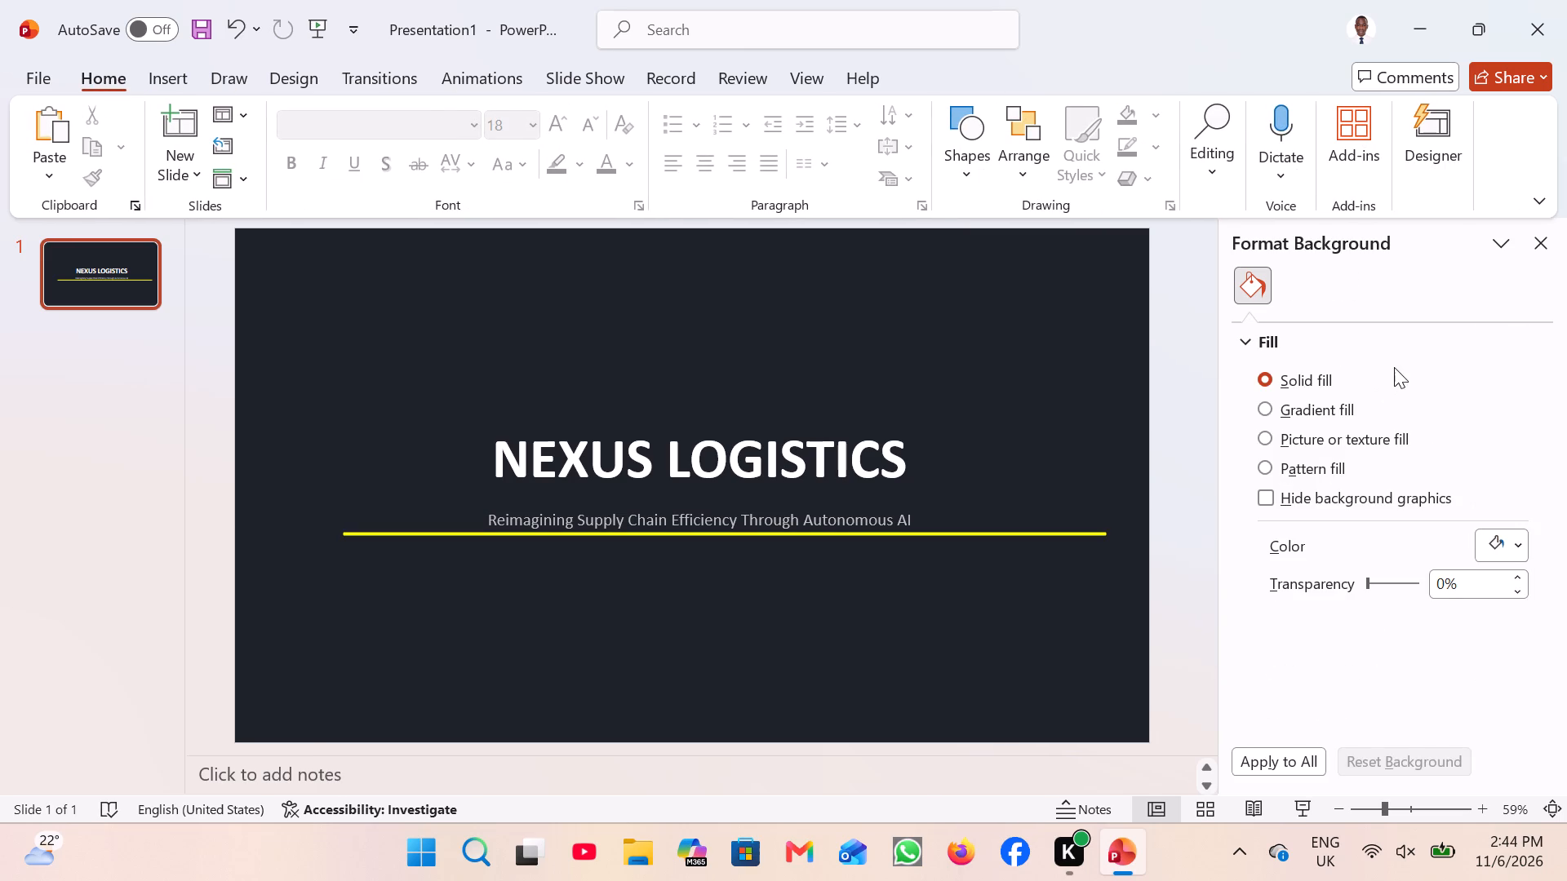
{"action": "left_click", "coordinate": [1540, 250]}
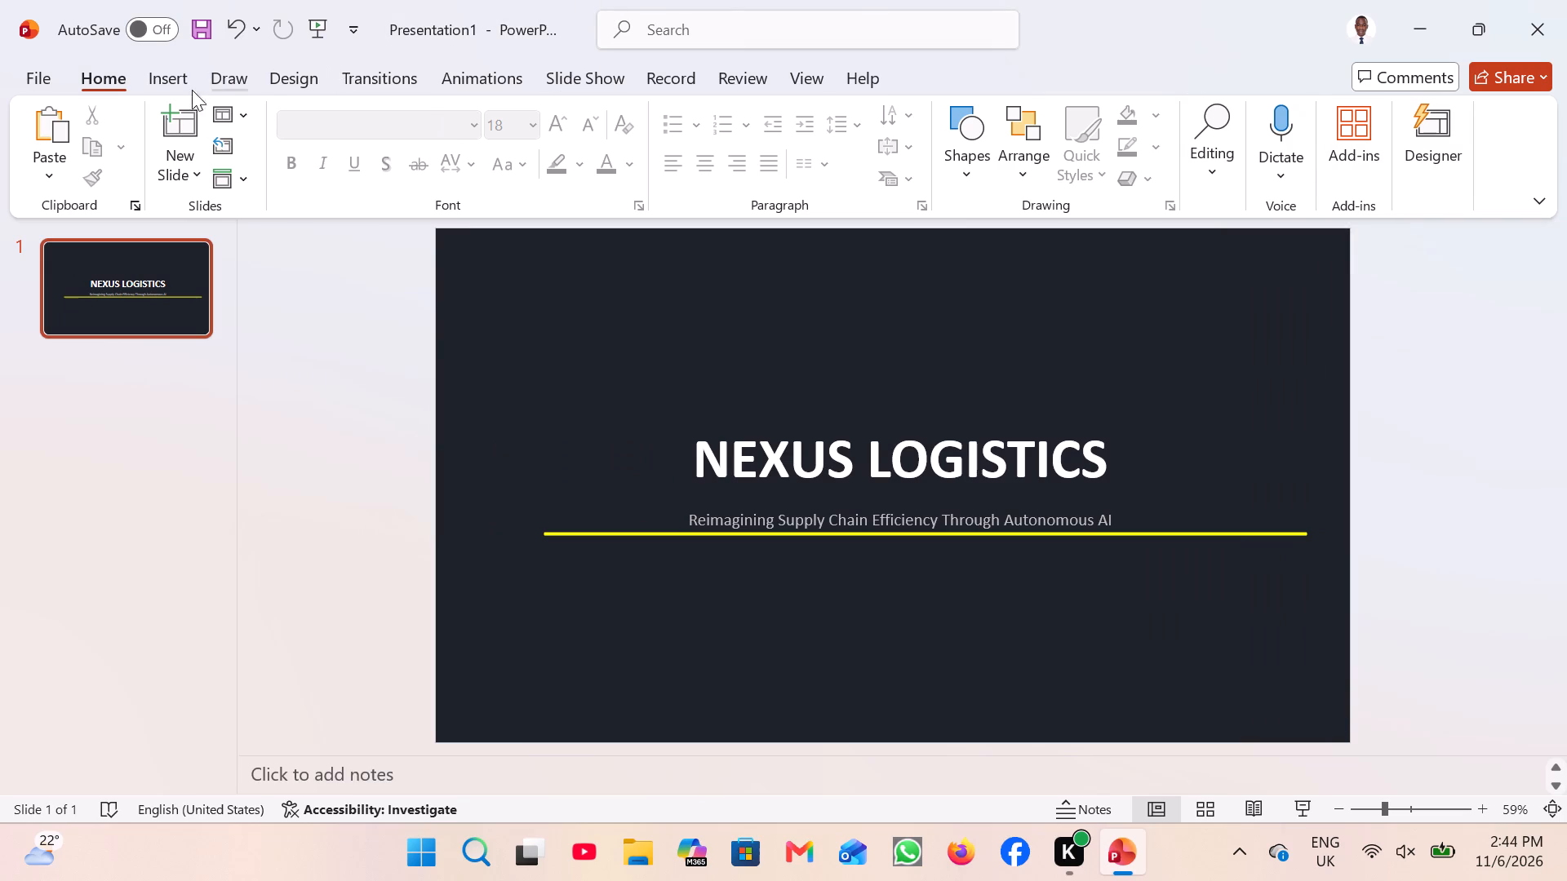
Add a second slide with the Blank layout after the title slide and display it.
{"action": "left_click", "coordinate": [171, 64]}
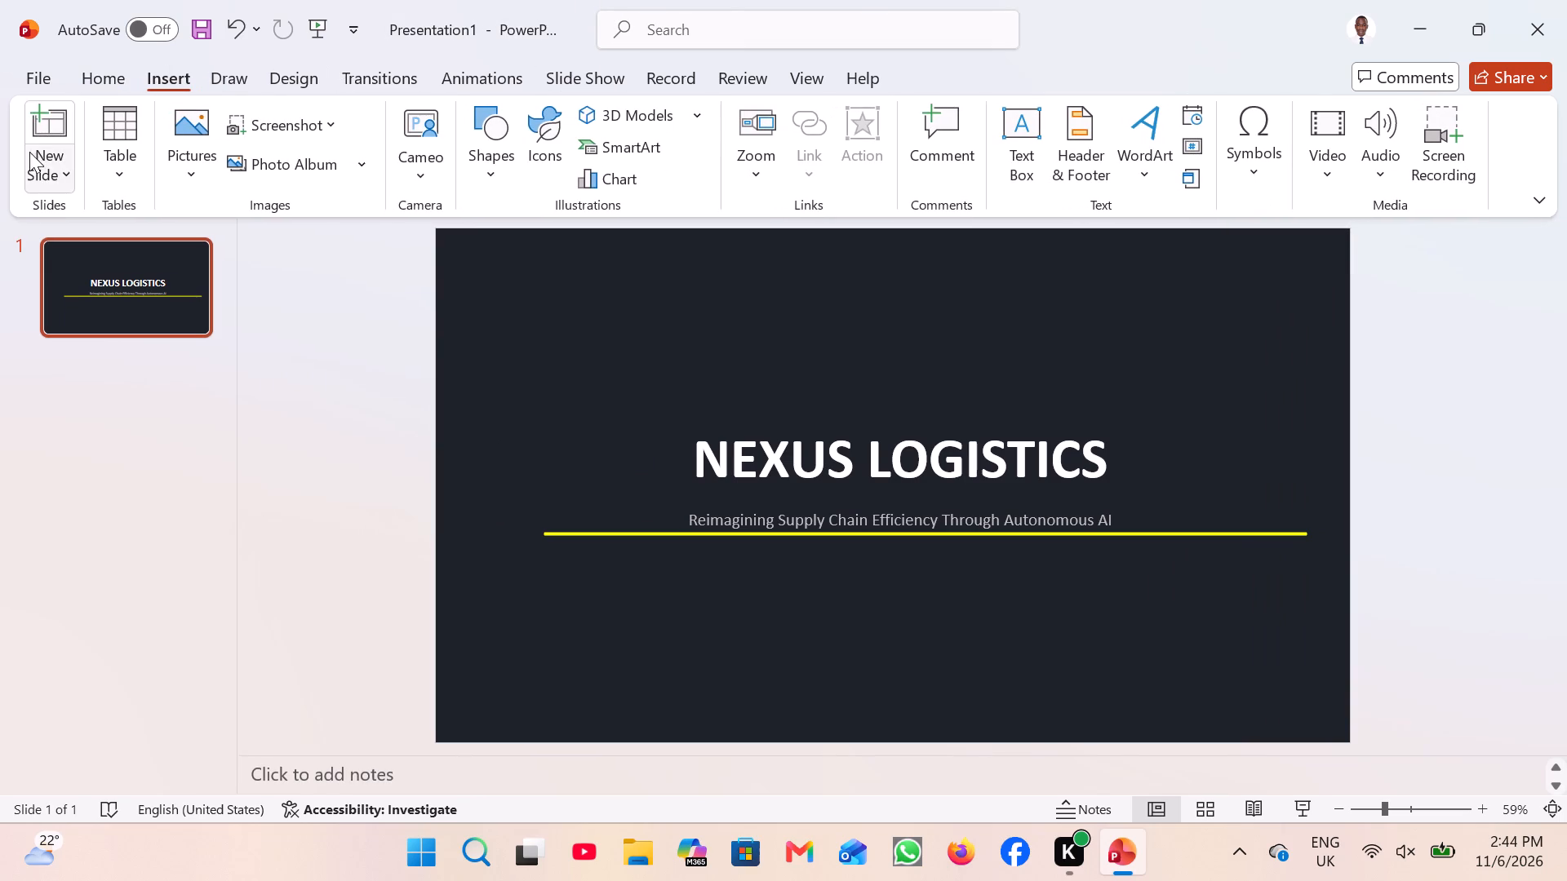
{"action": "left_click", "coordinate": [42, 145]}
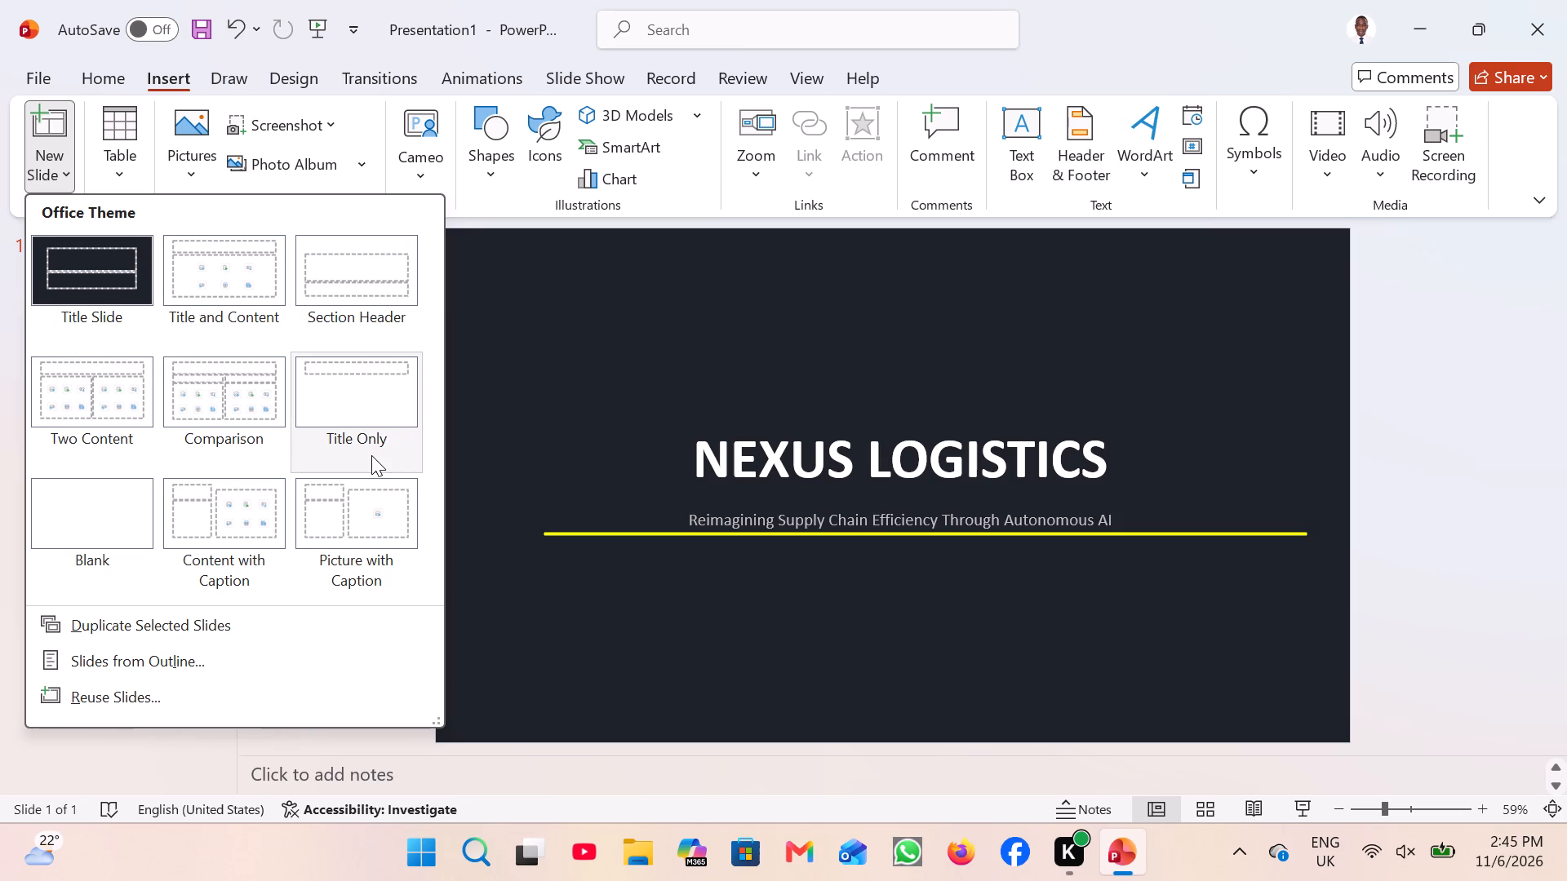
{"action": "left_click", "coordinate": [74, 504]}
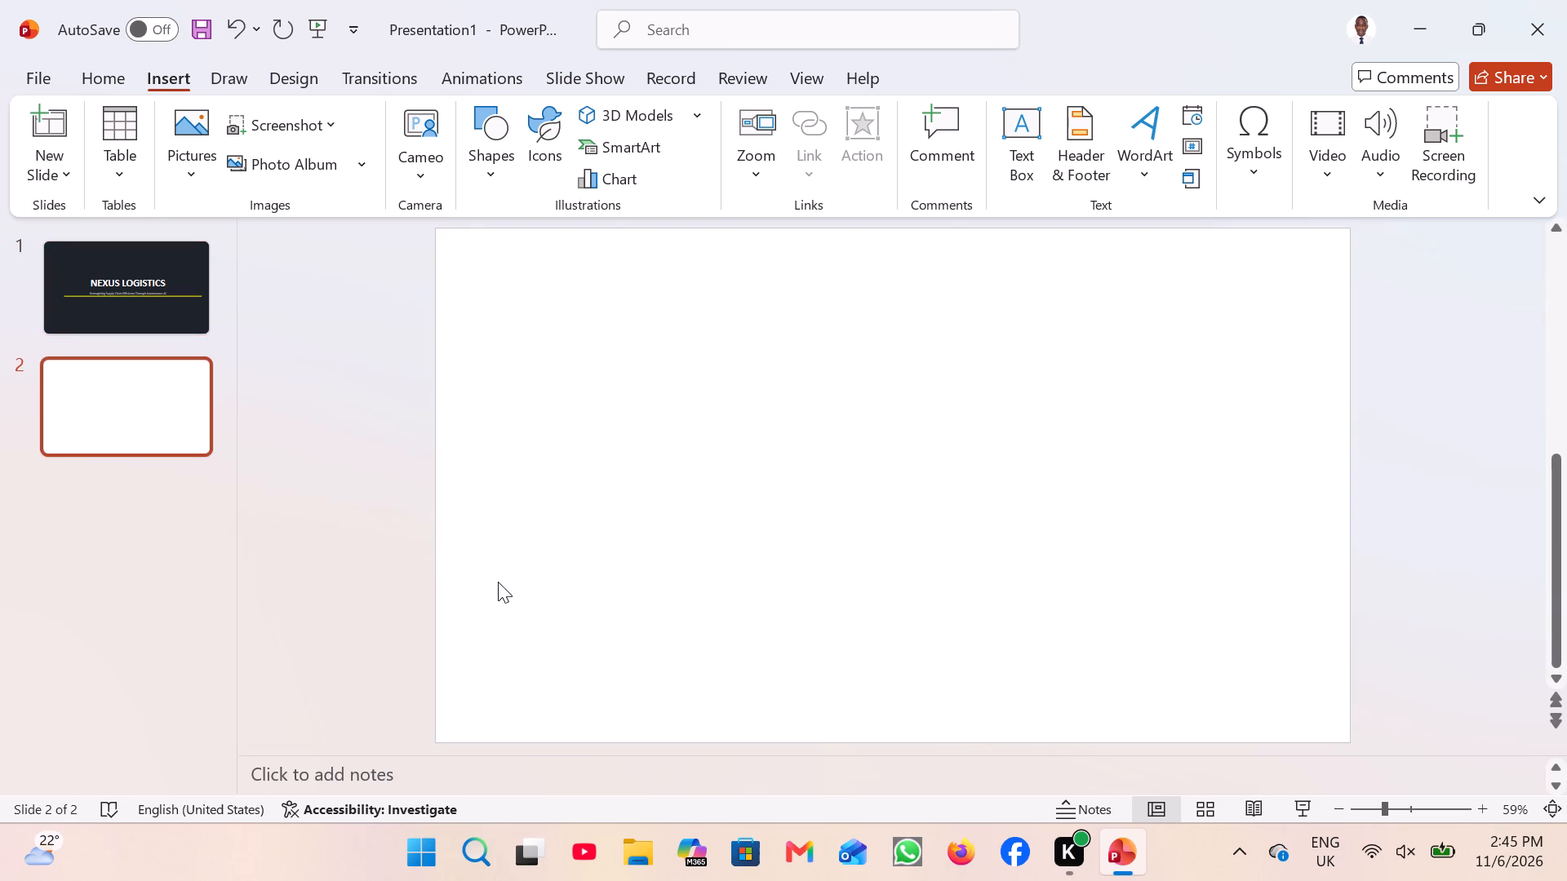
{"action": "left_click", "coordinate": [150, 273]}
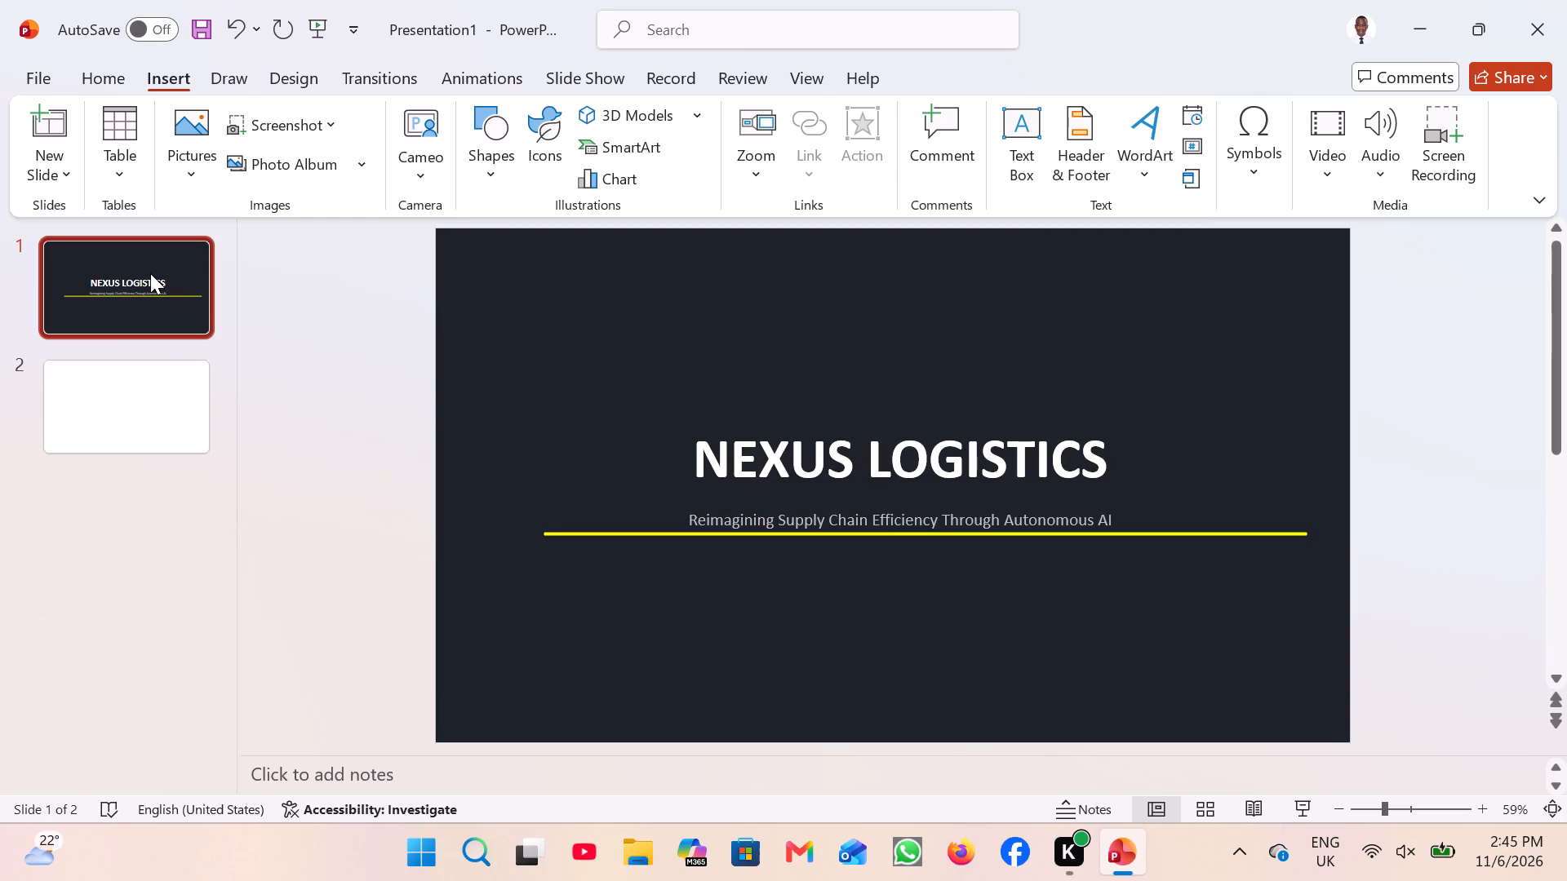
{"action": "left_click", "coordinate": [127, 372]}
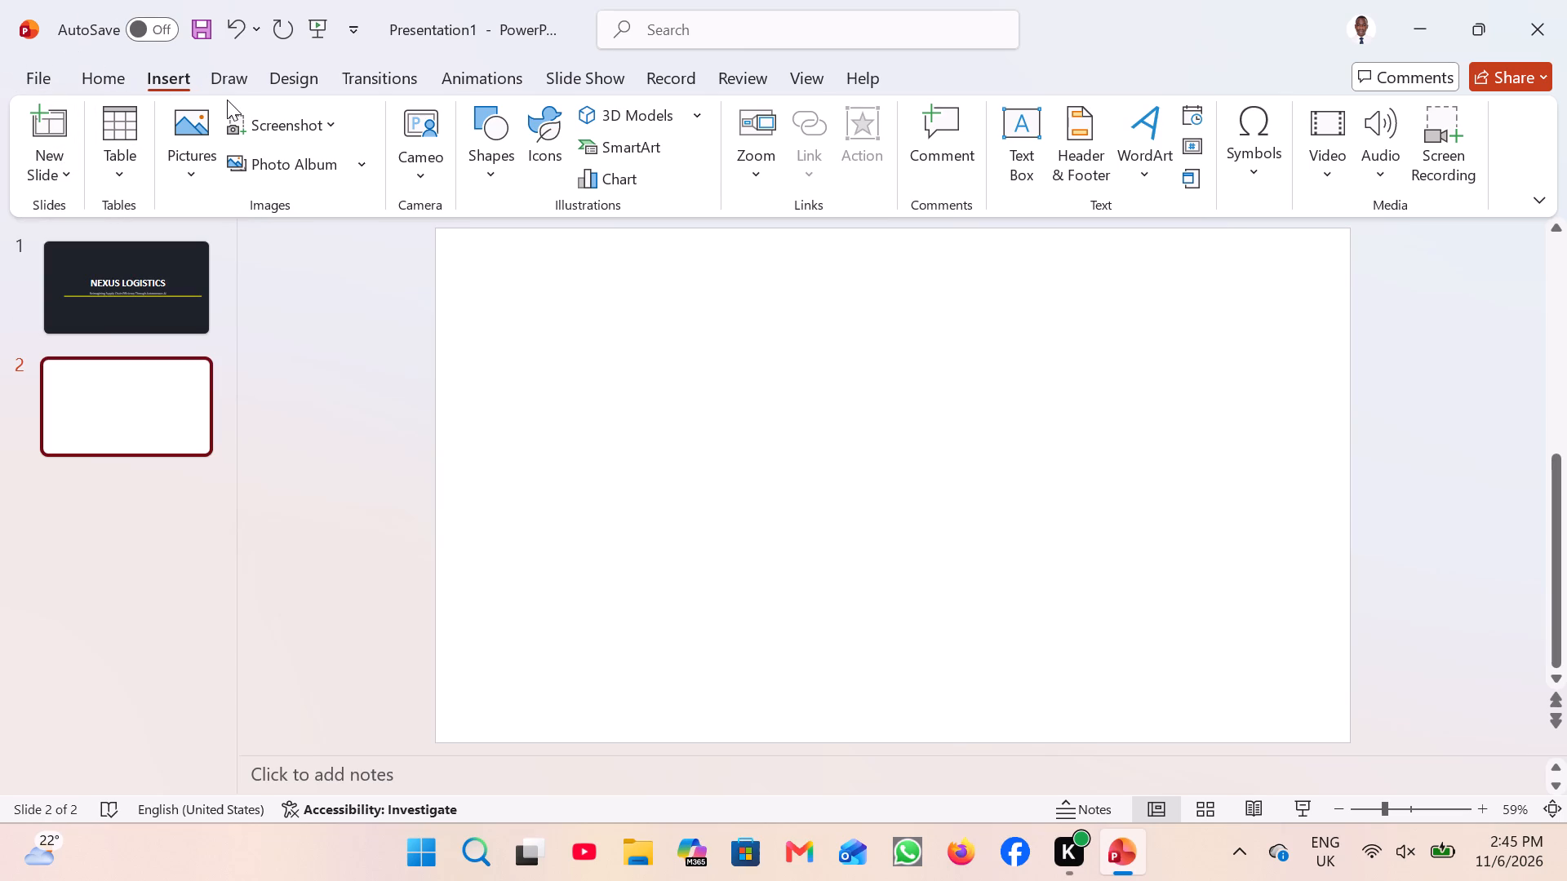
Add a text box near the upper-left corner of slide 2 reading "01 / THE PROBLEM".
{"action": "left_click", "coordinate": [507, 151]}
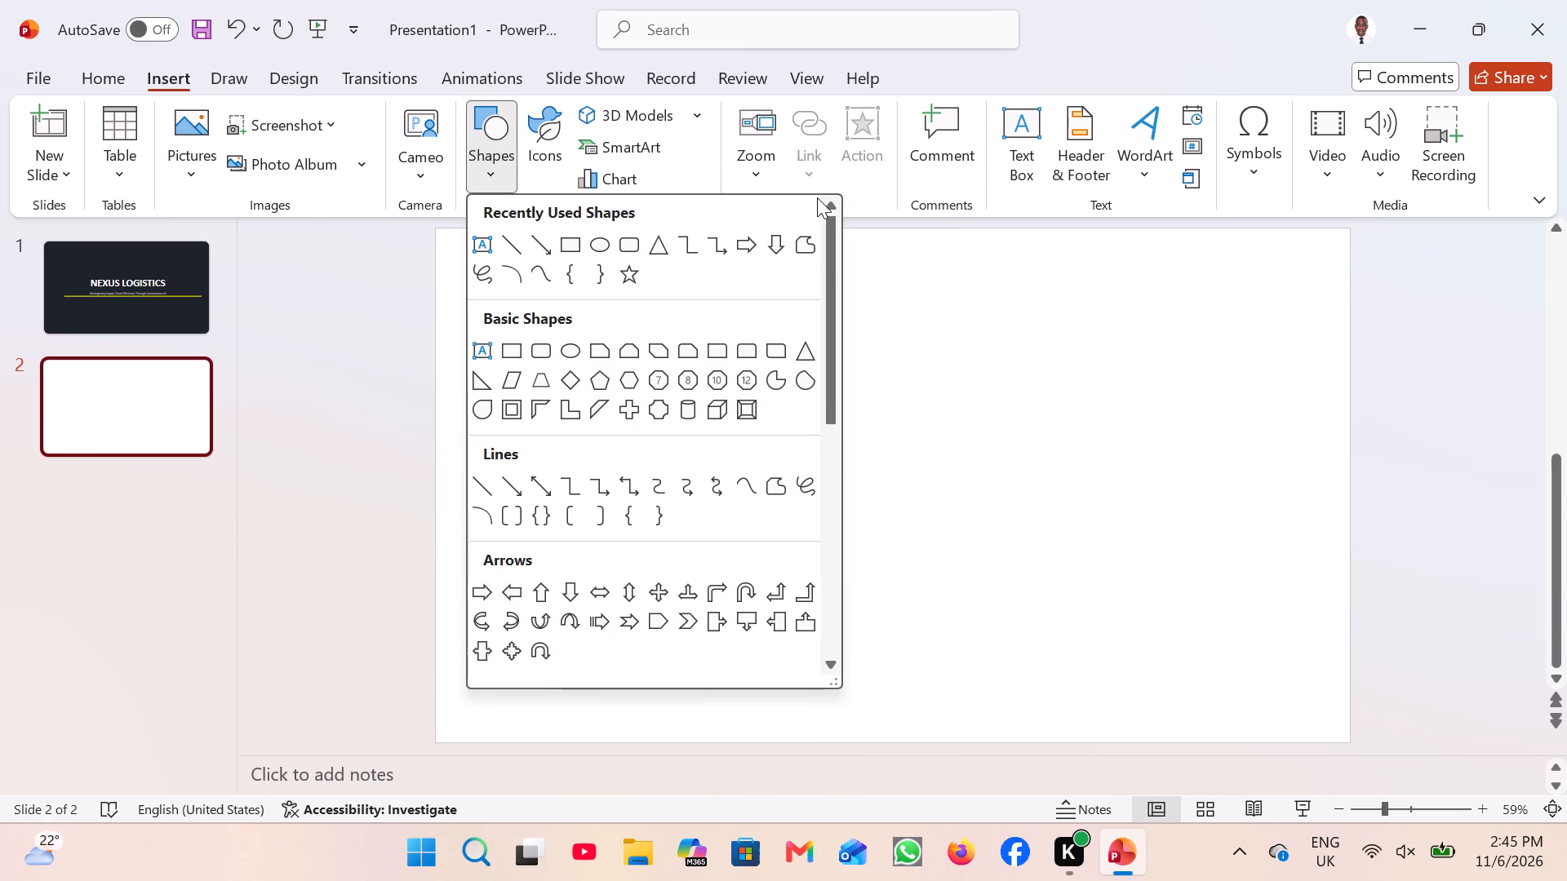
{"action": "left_click", "coordinate": [1025, 140]}
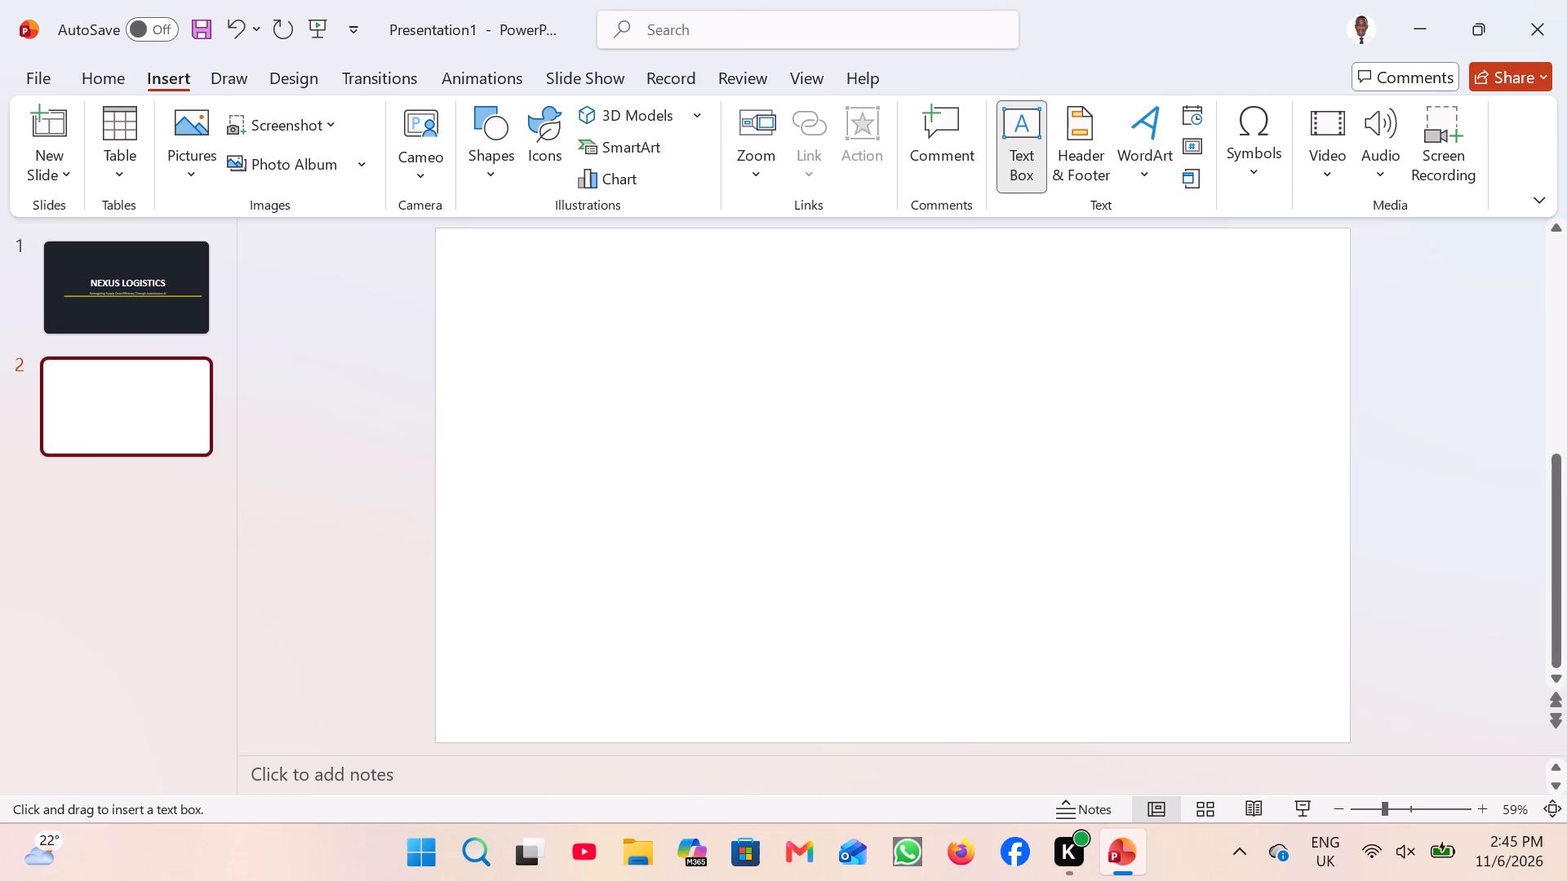
{"action": "left_click", "coordinate": [481, 251]}
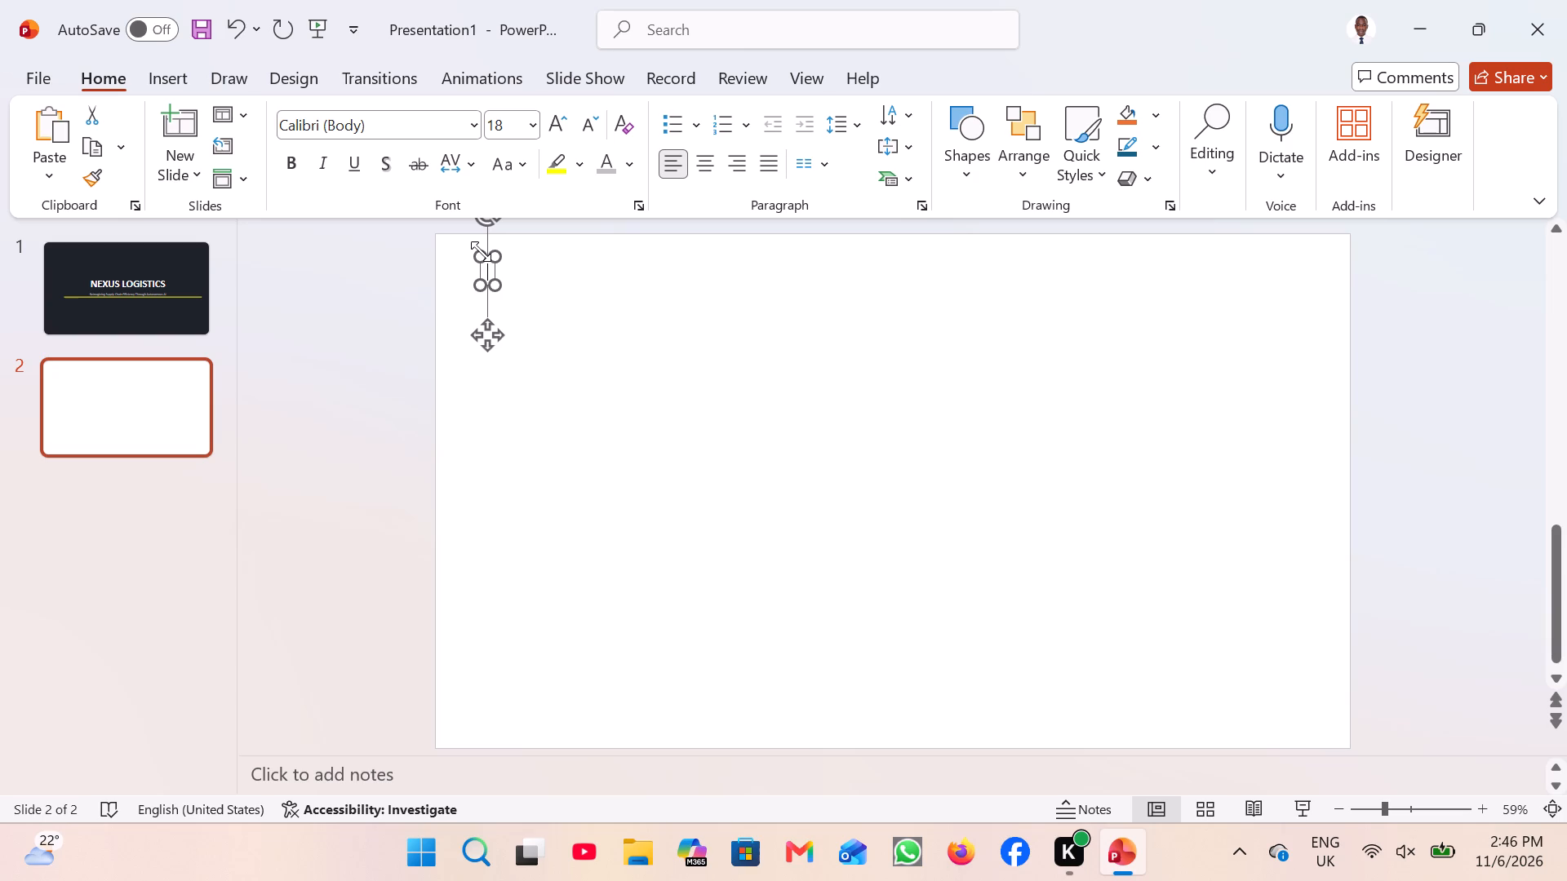
{"action": "key", "text": "0"}
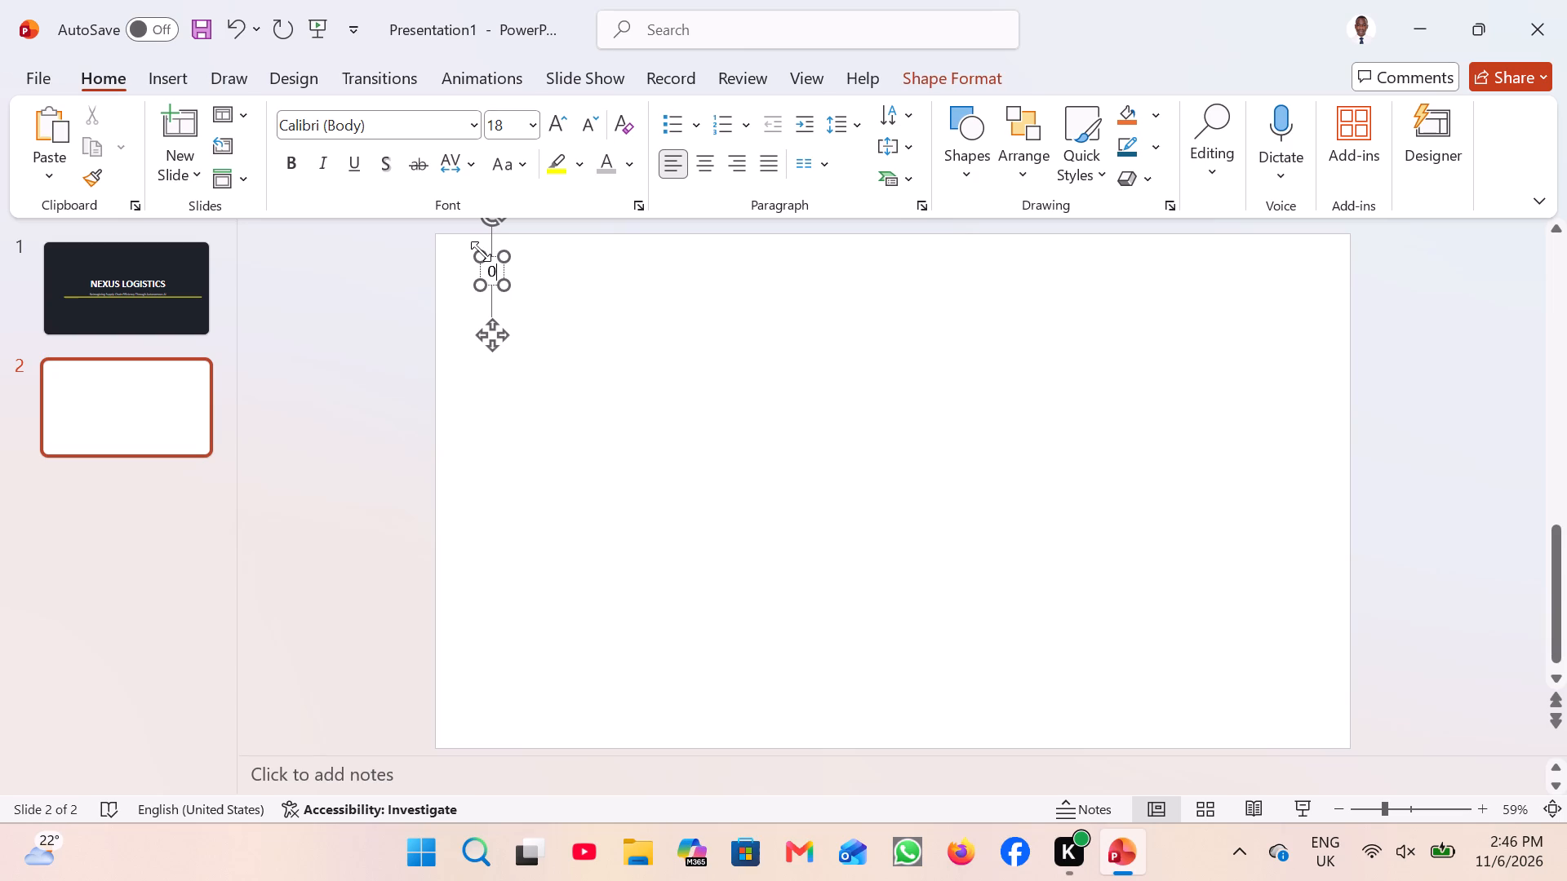
{"action": "key", "text": "1"}
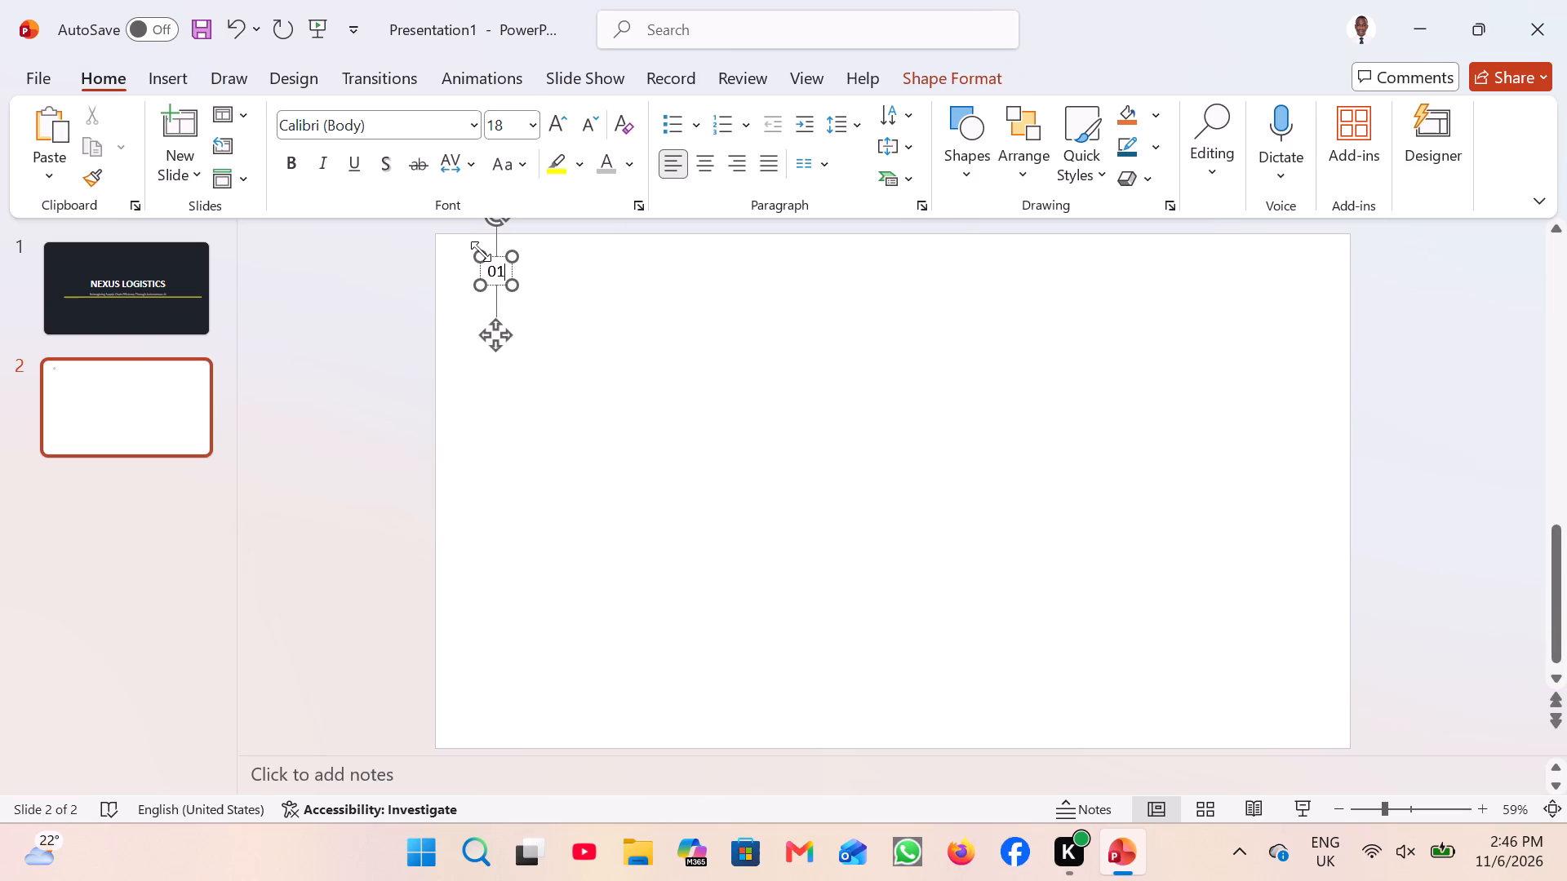
{"action": "key", "text": "space"}
{"action": "key", "text": "slash"}
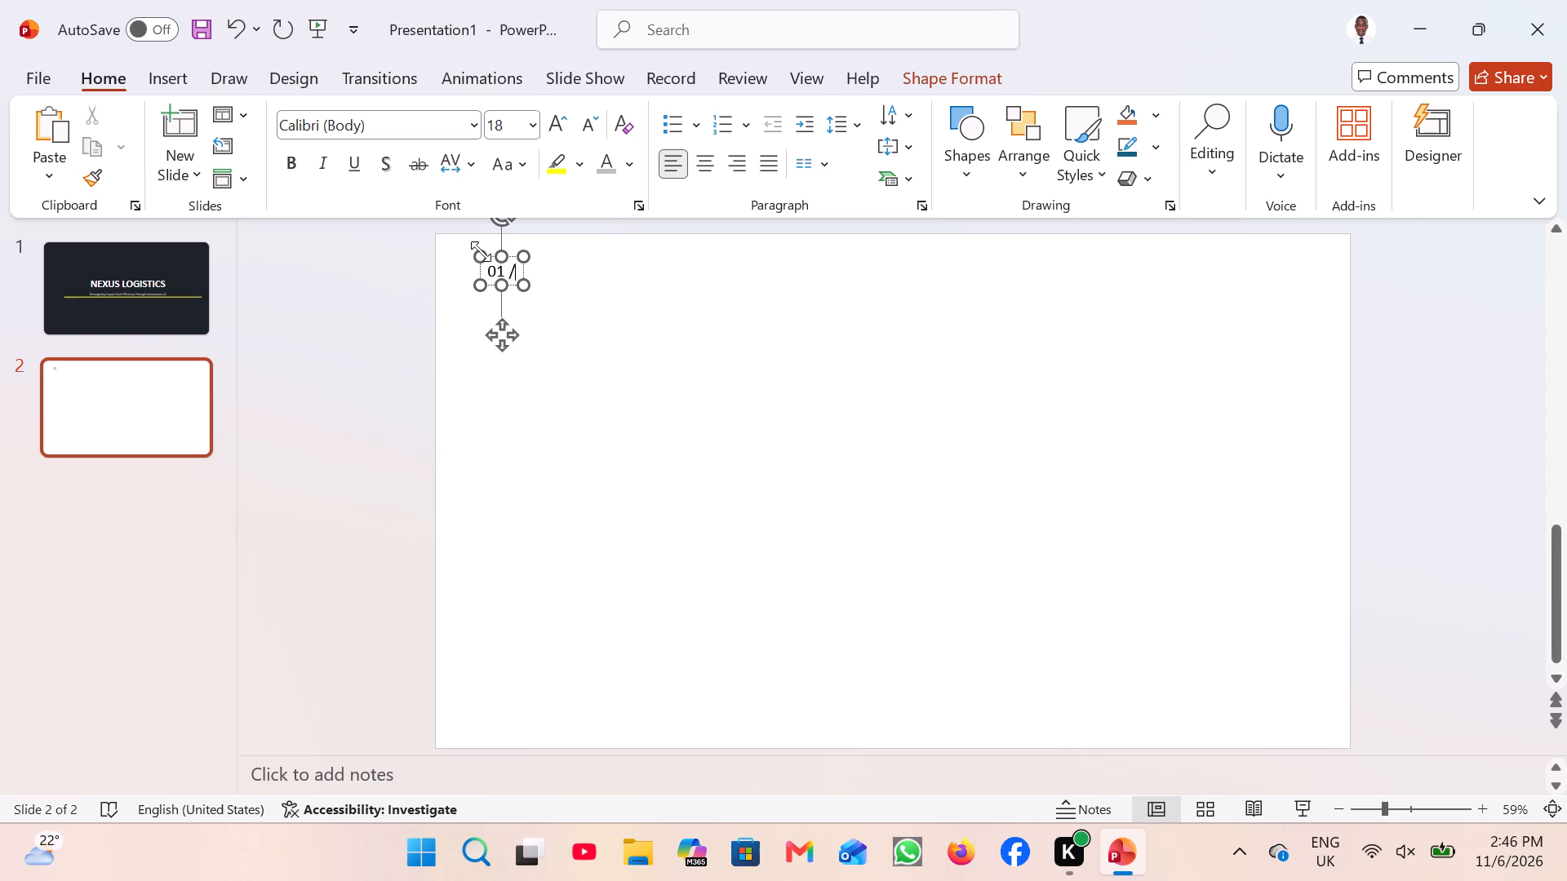
{"action": "key", "text": "space"}
{"action": "type", "text": "THE PR"}
{"action": "type", "text": "OBLEM"}
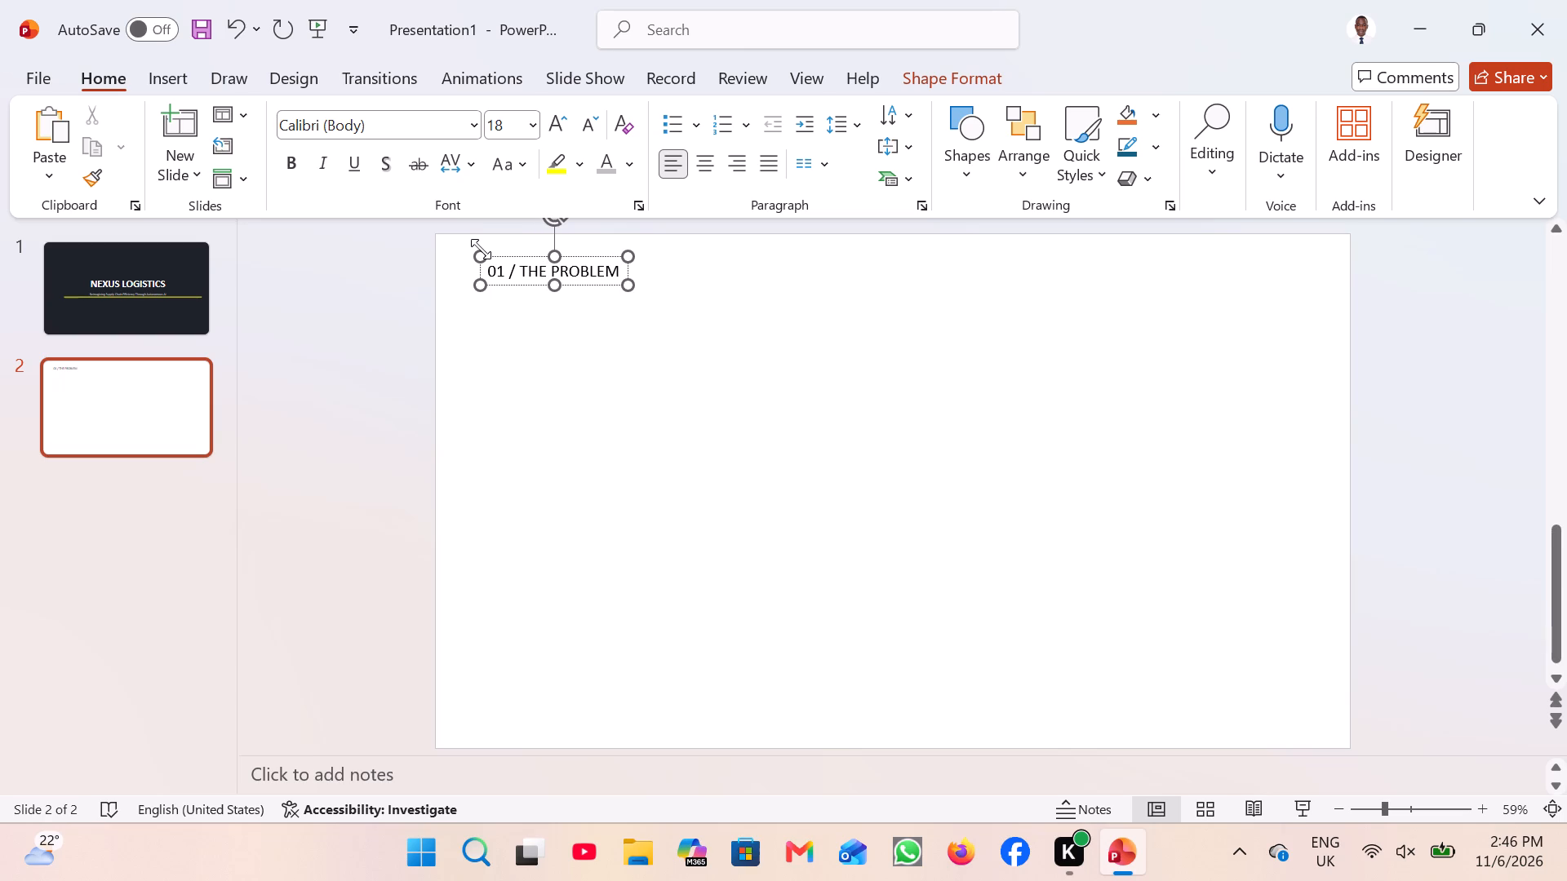
Format the whole "01 / THE PROBLEM" heading as 24 pt, white and bold, and deselect it.
{"action": "key", "text": "ctrl+a"}
{"action": "left_click", "coordinate": [539, 207], "text": "ctrl"}
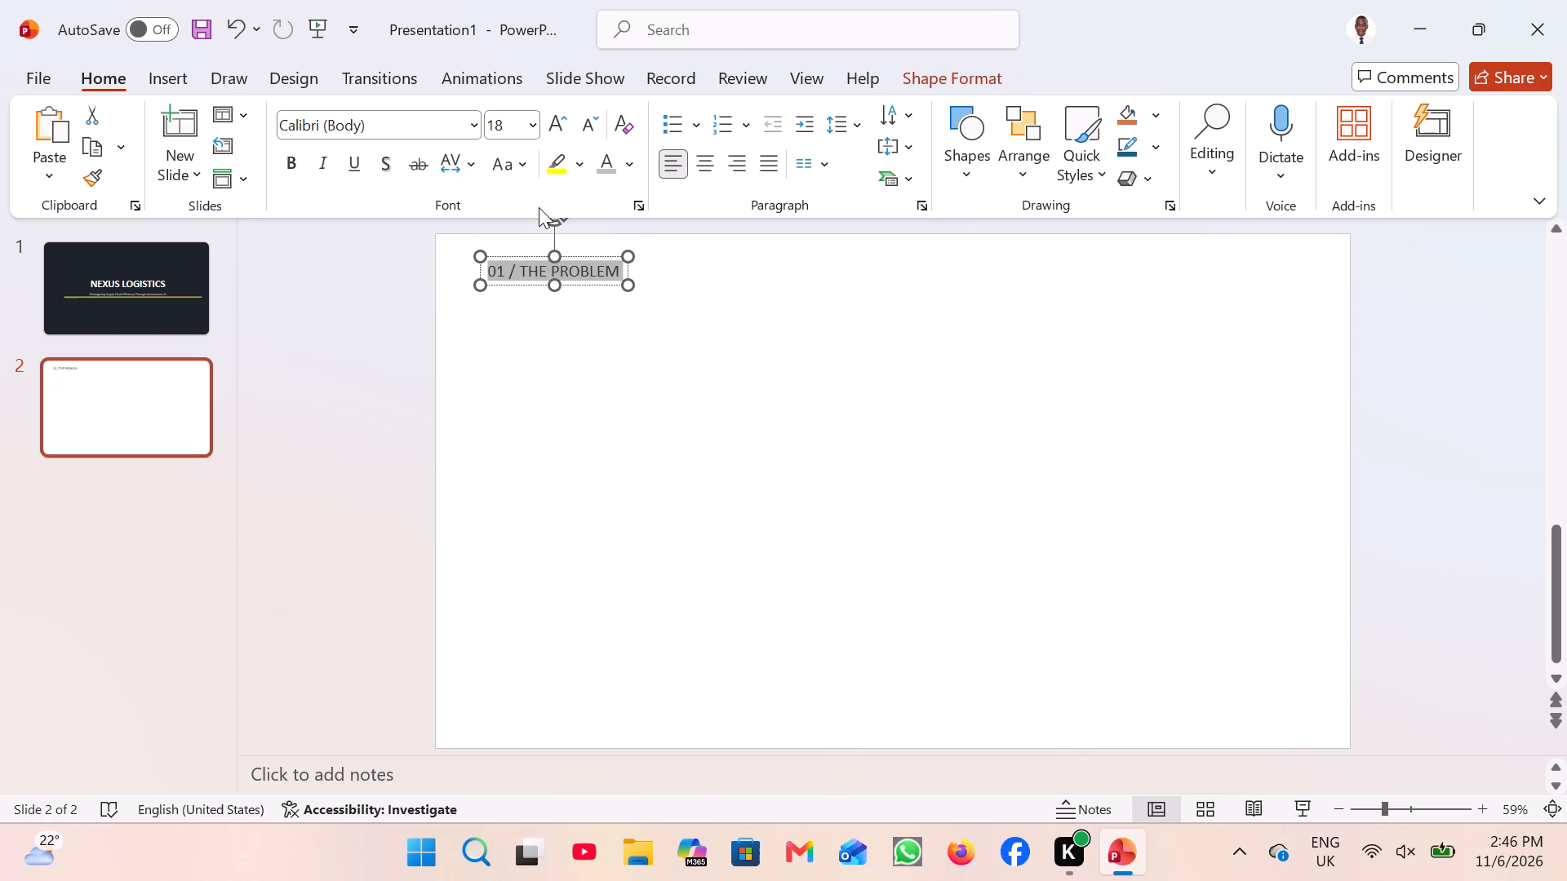
{"action": "left_click", "coordinate": [502, 124]}
{"action": "type", "text": "24"}
{"action": "left_click", "coordinate": [631, 161]}
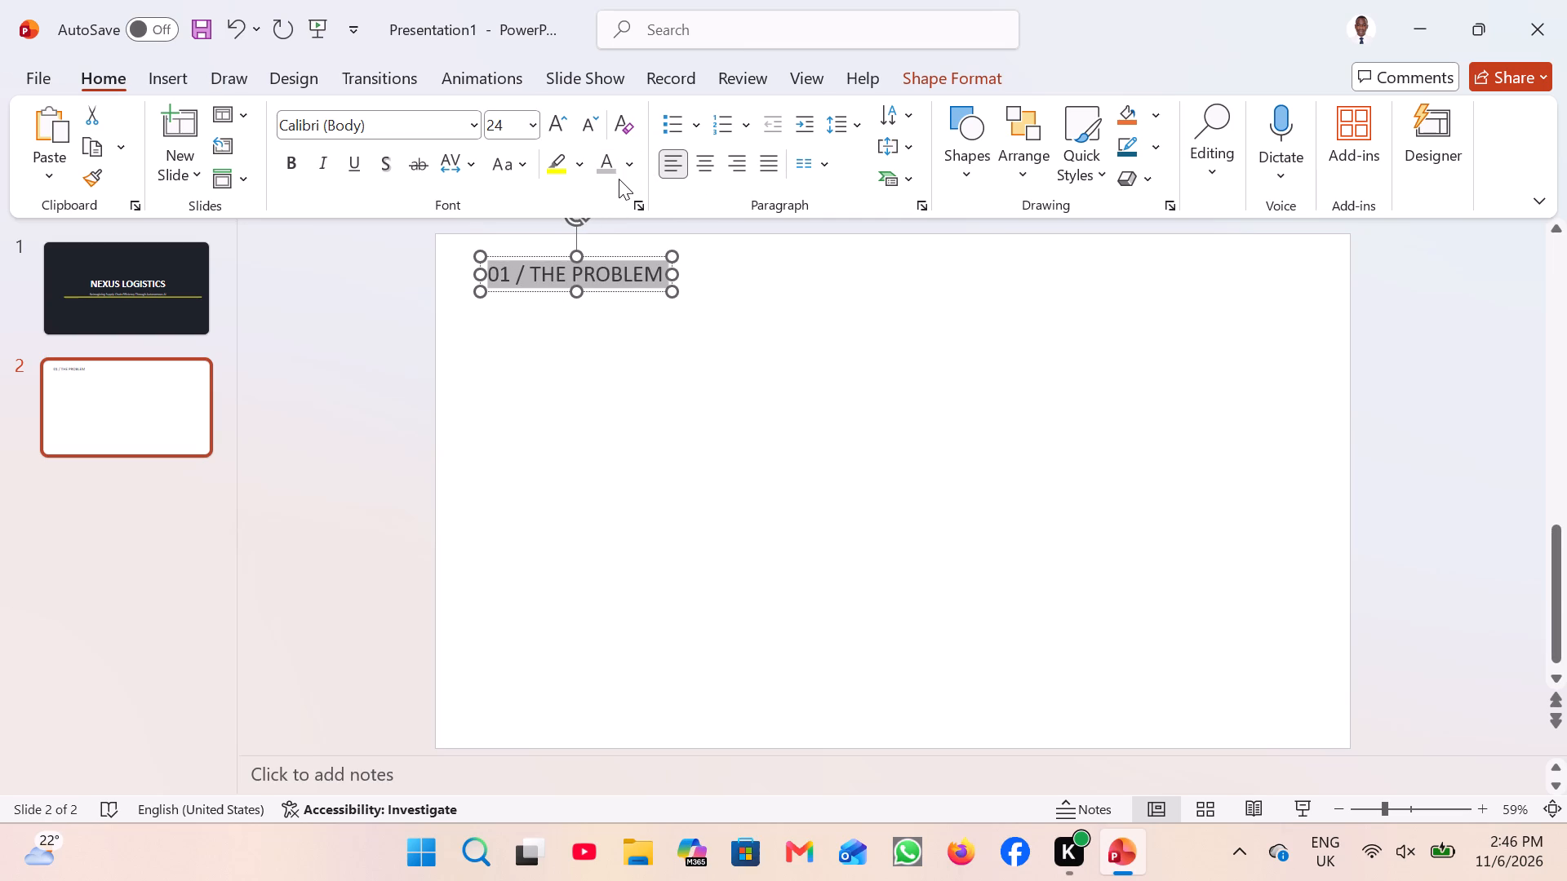
{"action": "left_click", "coordinate": [623, 166]}
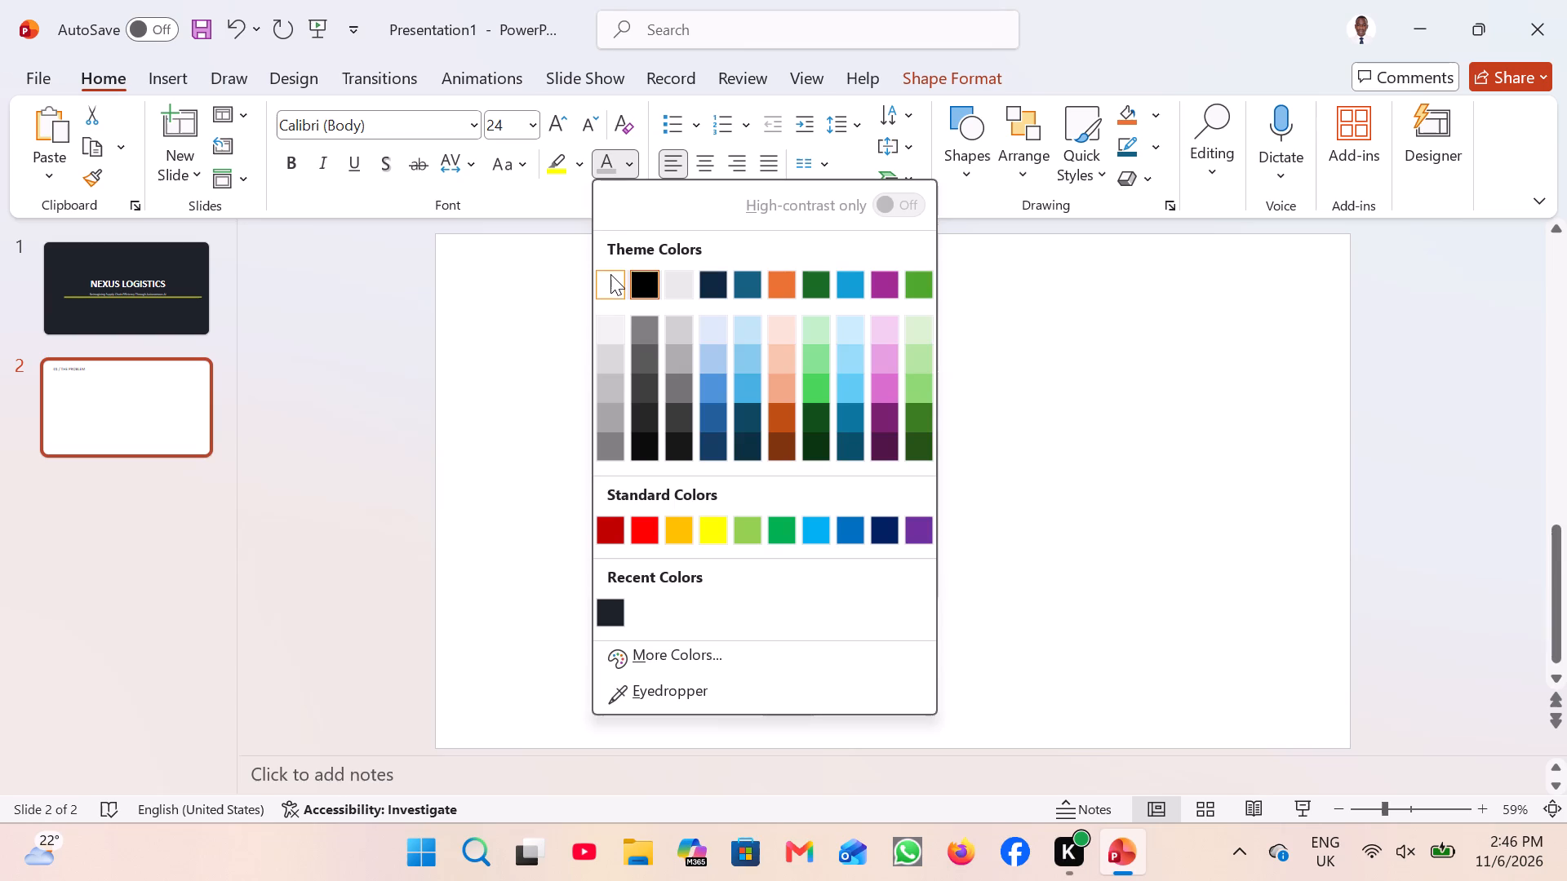
{"action": "left_click", "coordinate": [610, 274]}
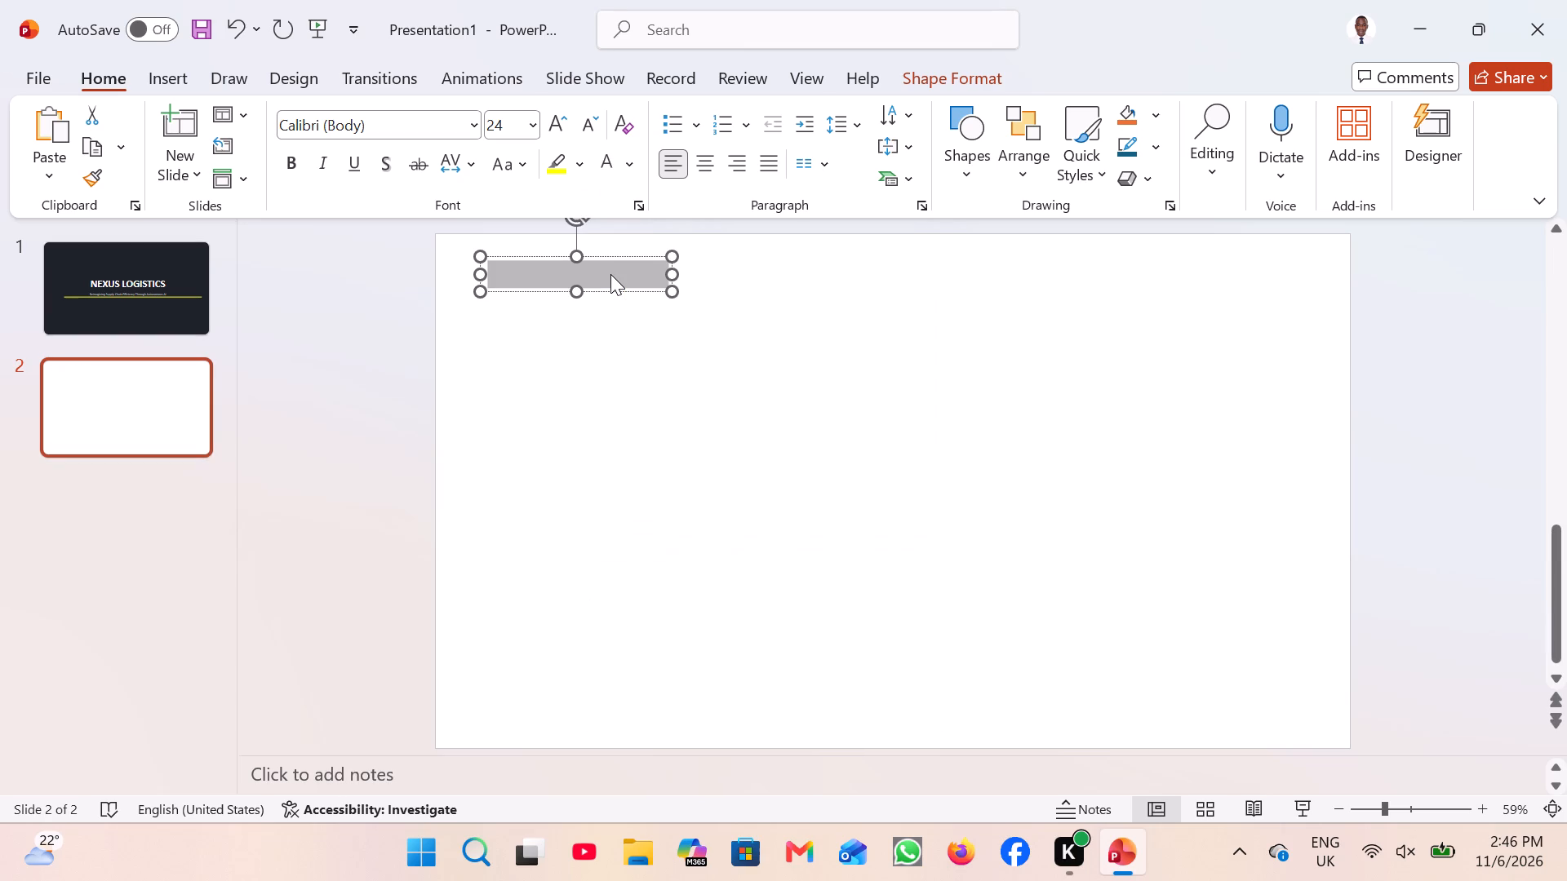
{"action": "key", "text": "ctrl+b"}
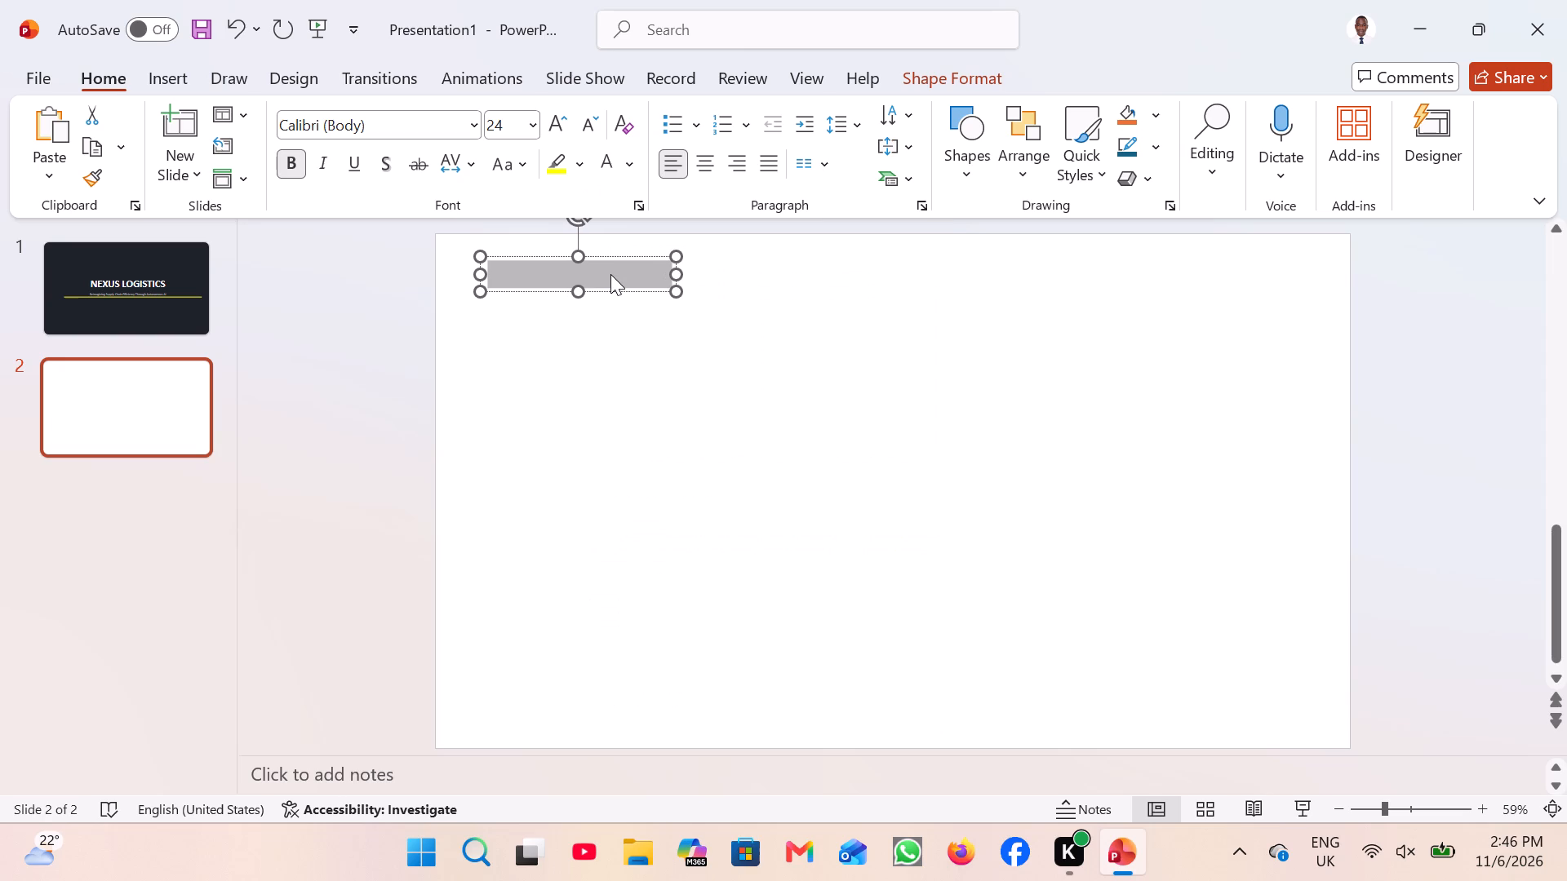
{"action": "left_click", "coordinate": [744, 354]}
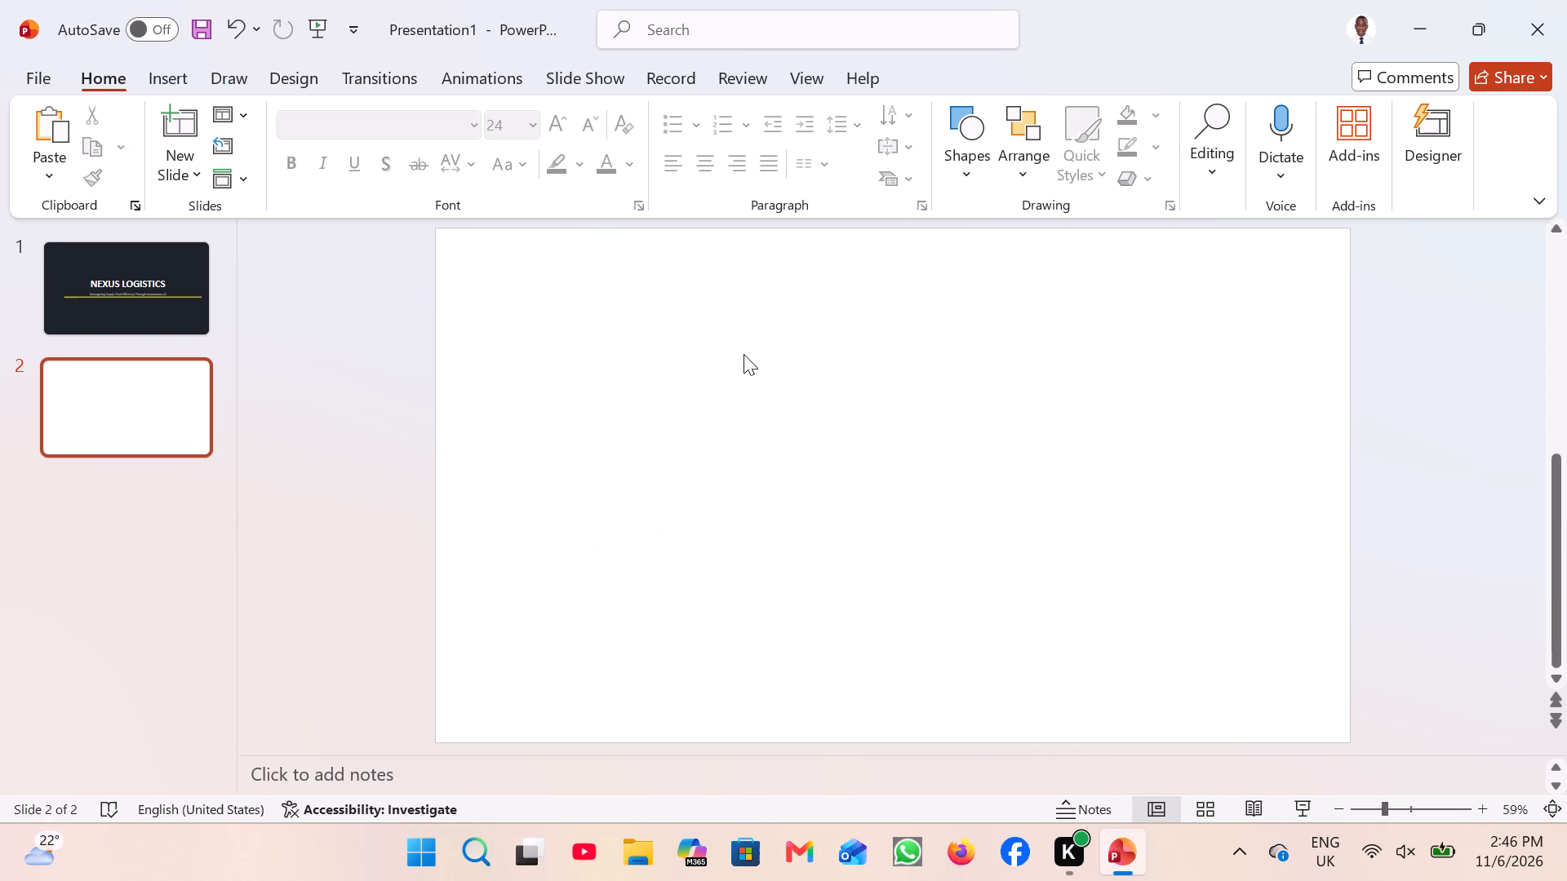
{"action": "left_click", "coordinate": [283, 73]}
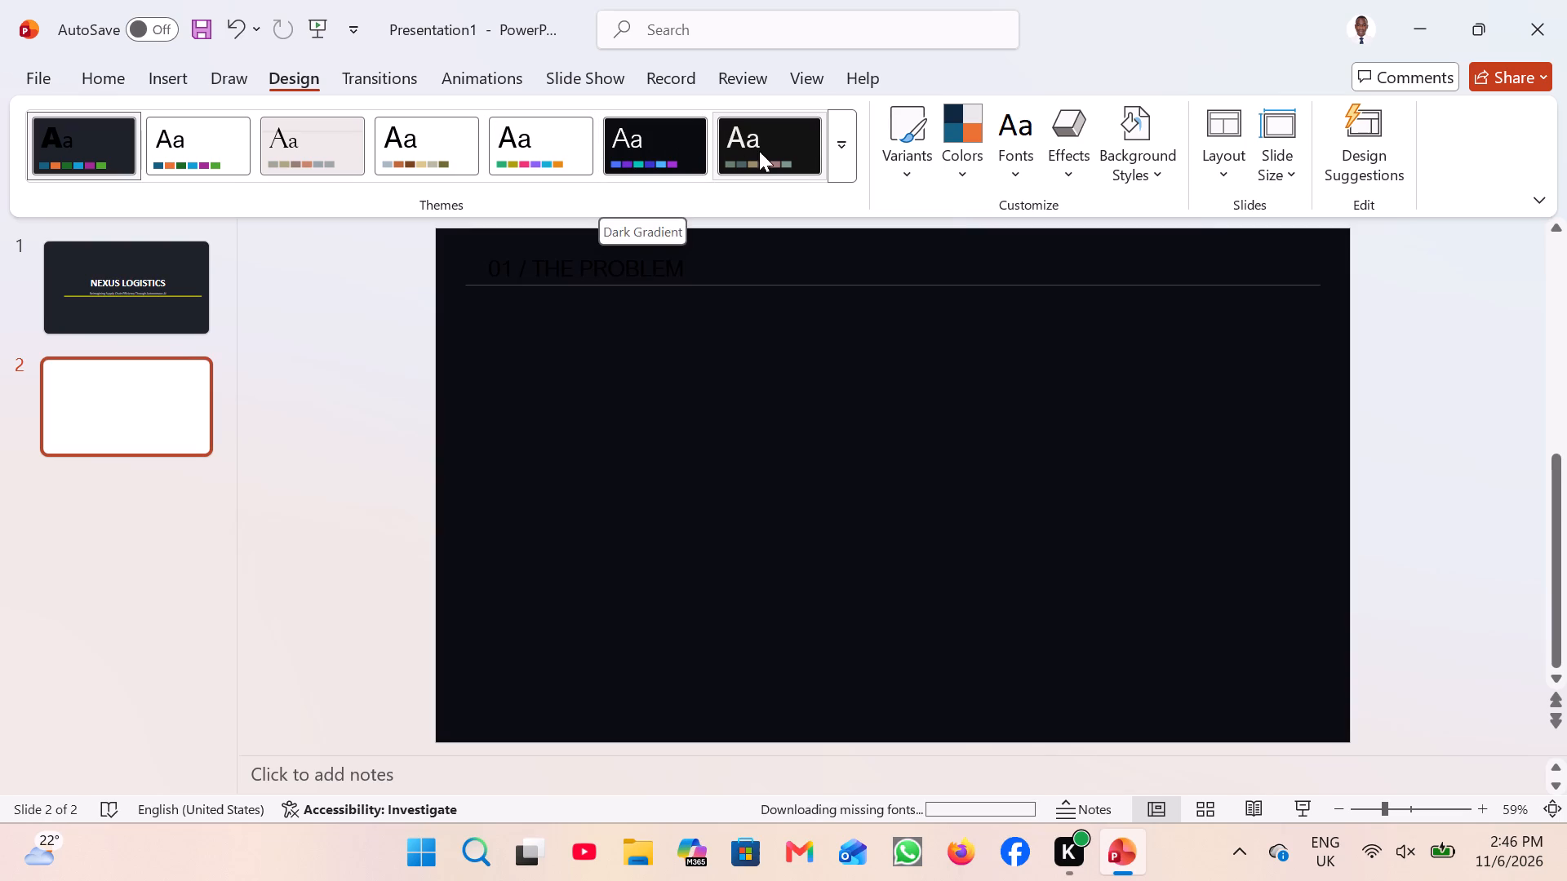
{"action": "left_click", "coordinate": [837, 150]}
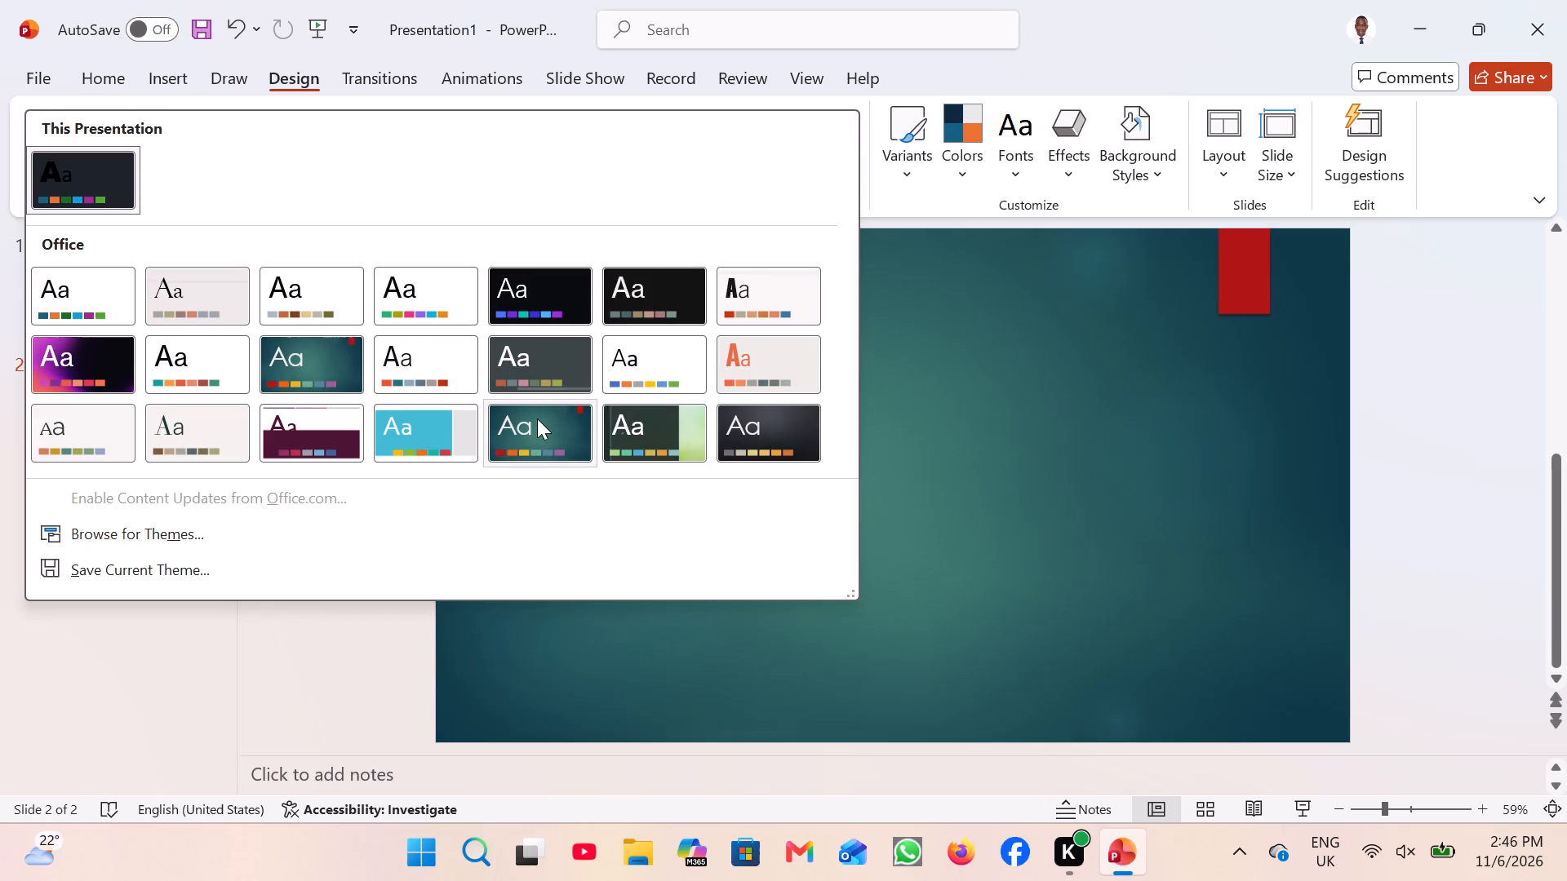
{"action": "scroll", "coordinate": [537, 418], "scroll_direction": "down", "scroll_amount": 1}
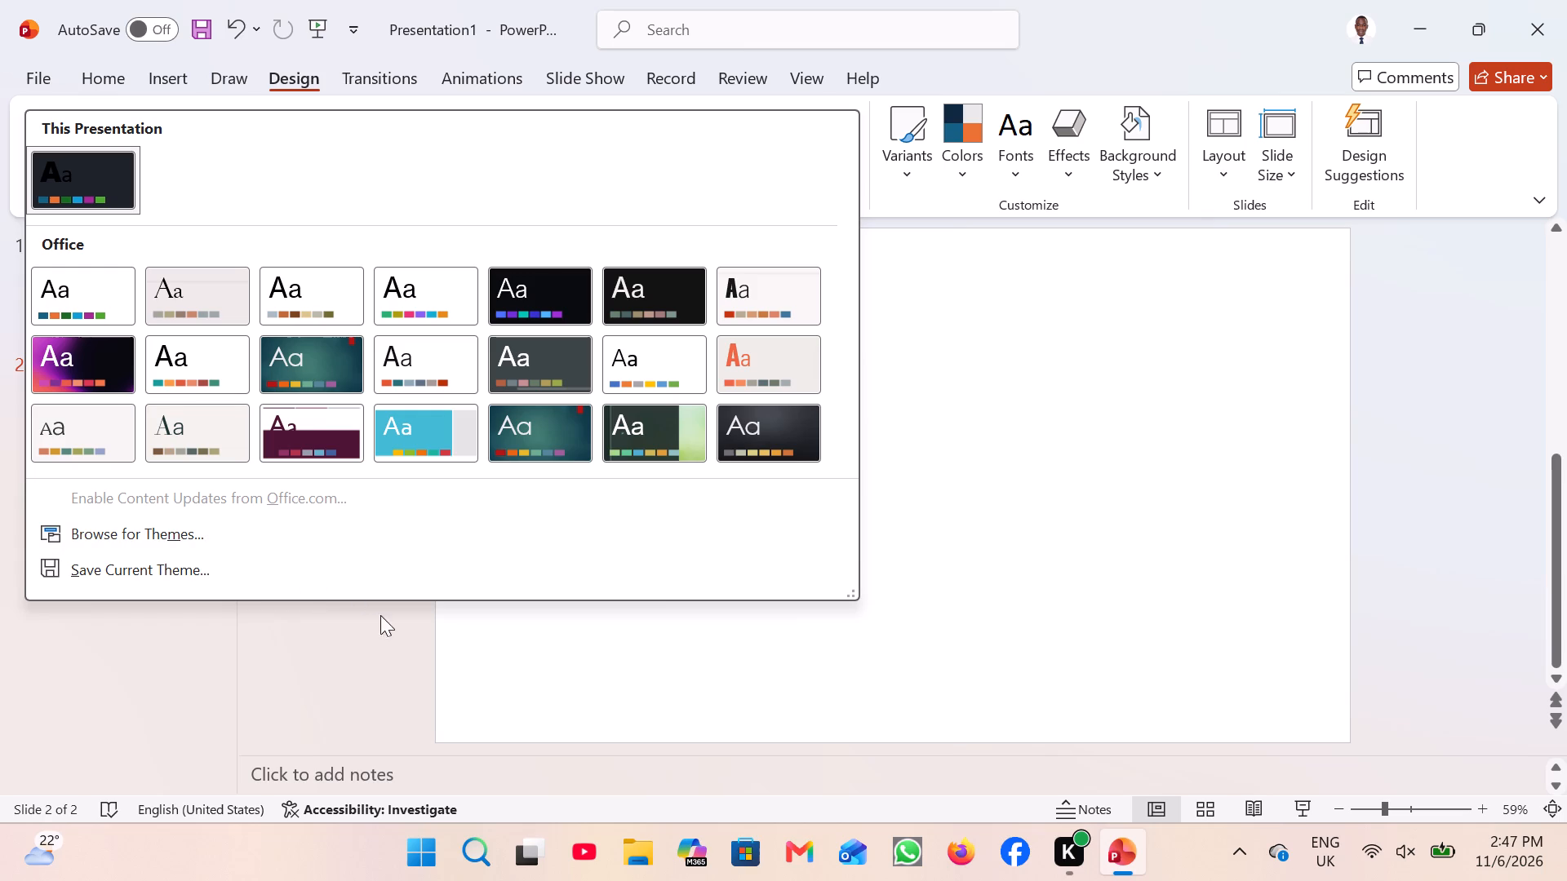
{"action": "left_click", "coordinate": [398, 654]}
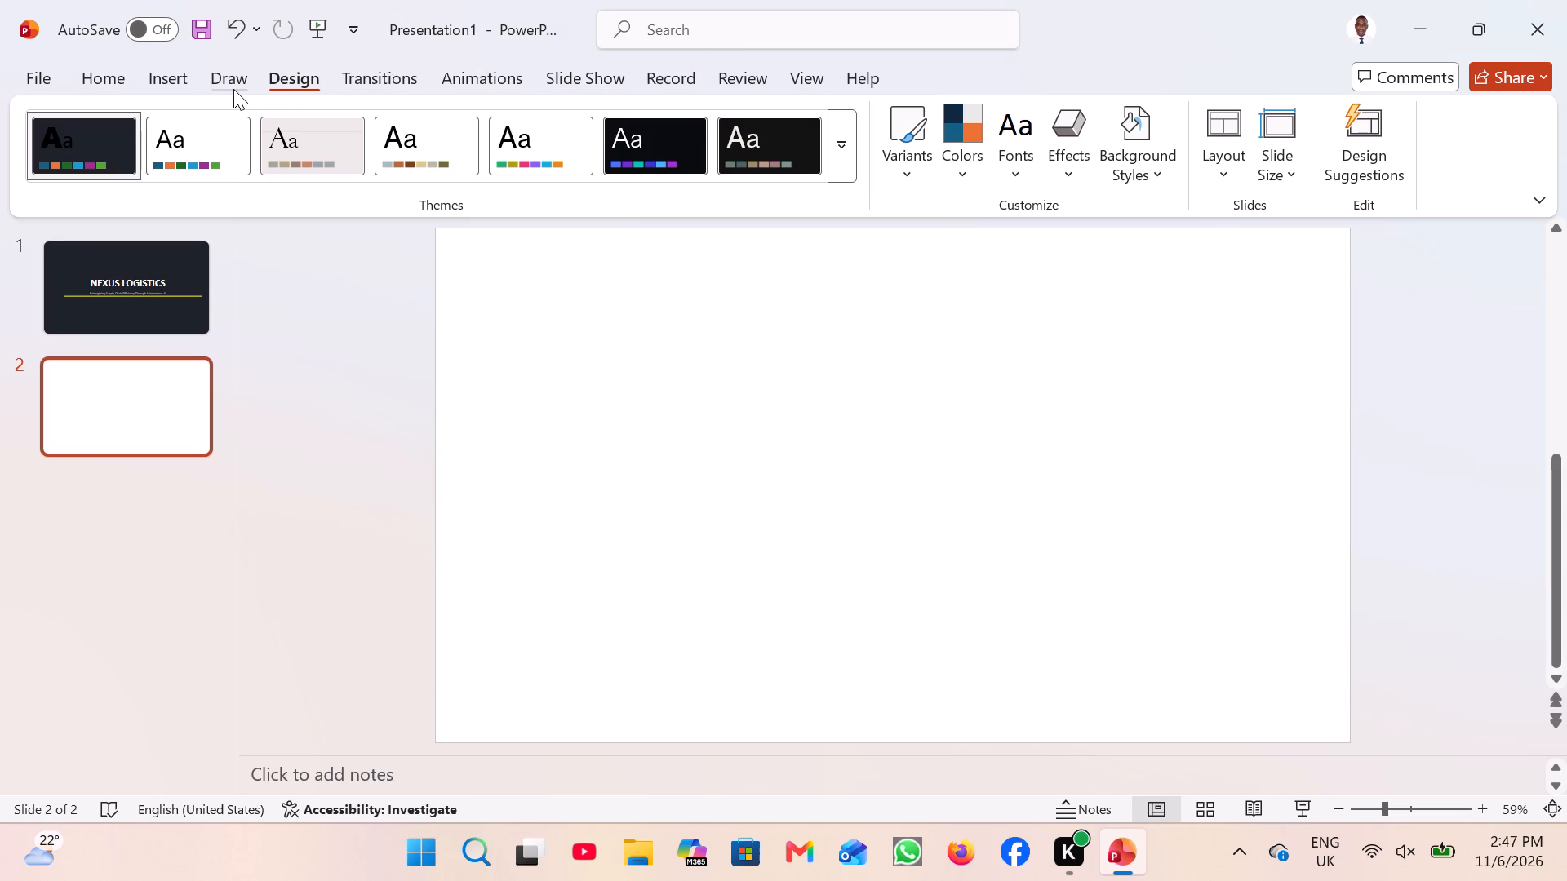
Duplicate the NEXUS LOGISTICS title slide.
{"action": "left_click", "coordinate": [174, 252]}
{"action": "right_click", "coordinate": [174, 252]}
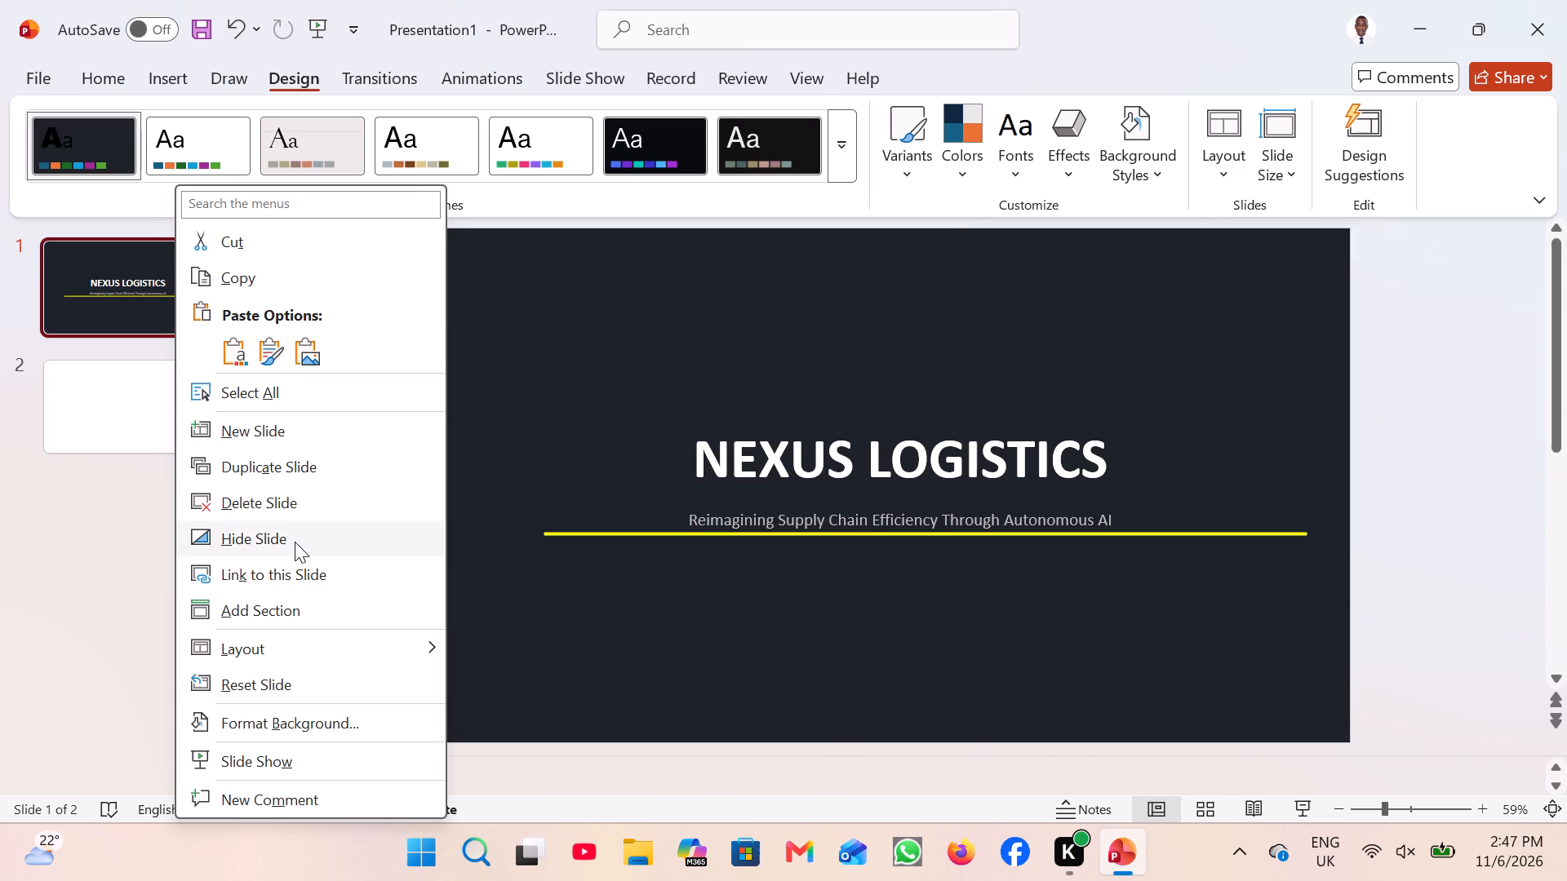
{"action": "left_click", "coordinate": [131, 433]}
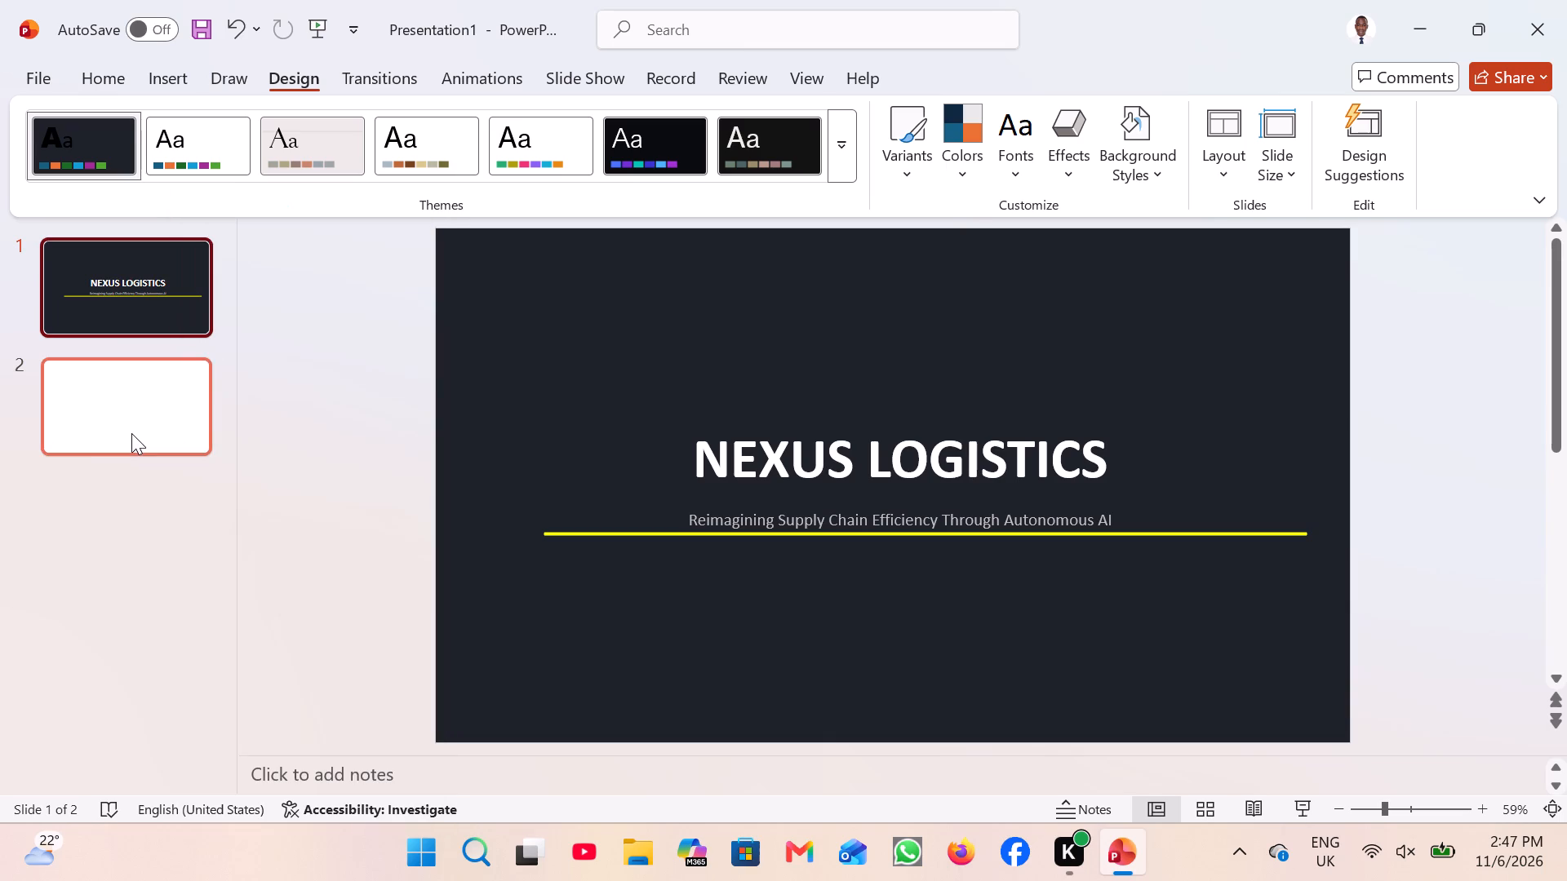
{"action": "left_click", "coordinate": [134, 292]}
{"action": "right_click", "coordinate": [134, 292]}
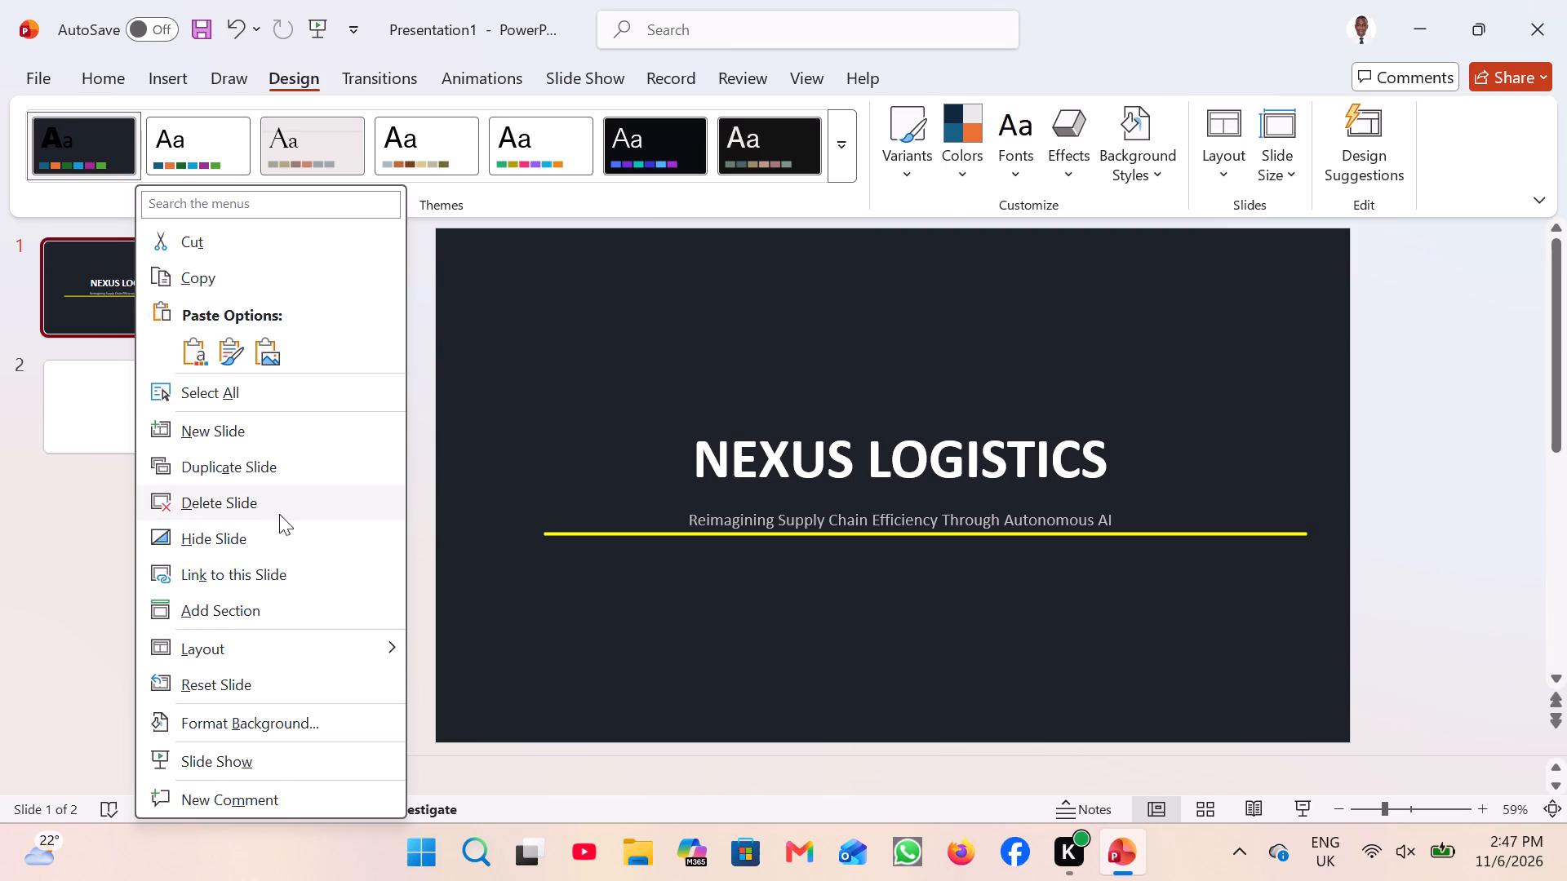
{"action": "left_click", "coordinate": [286, 458]}
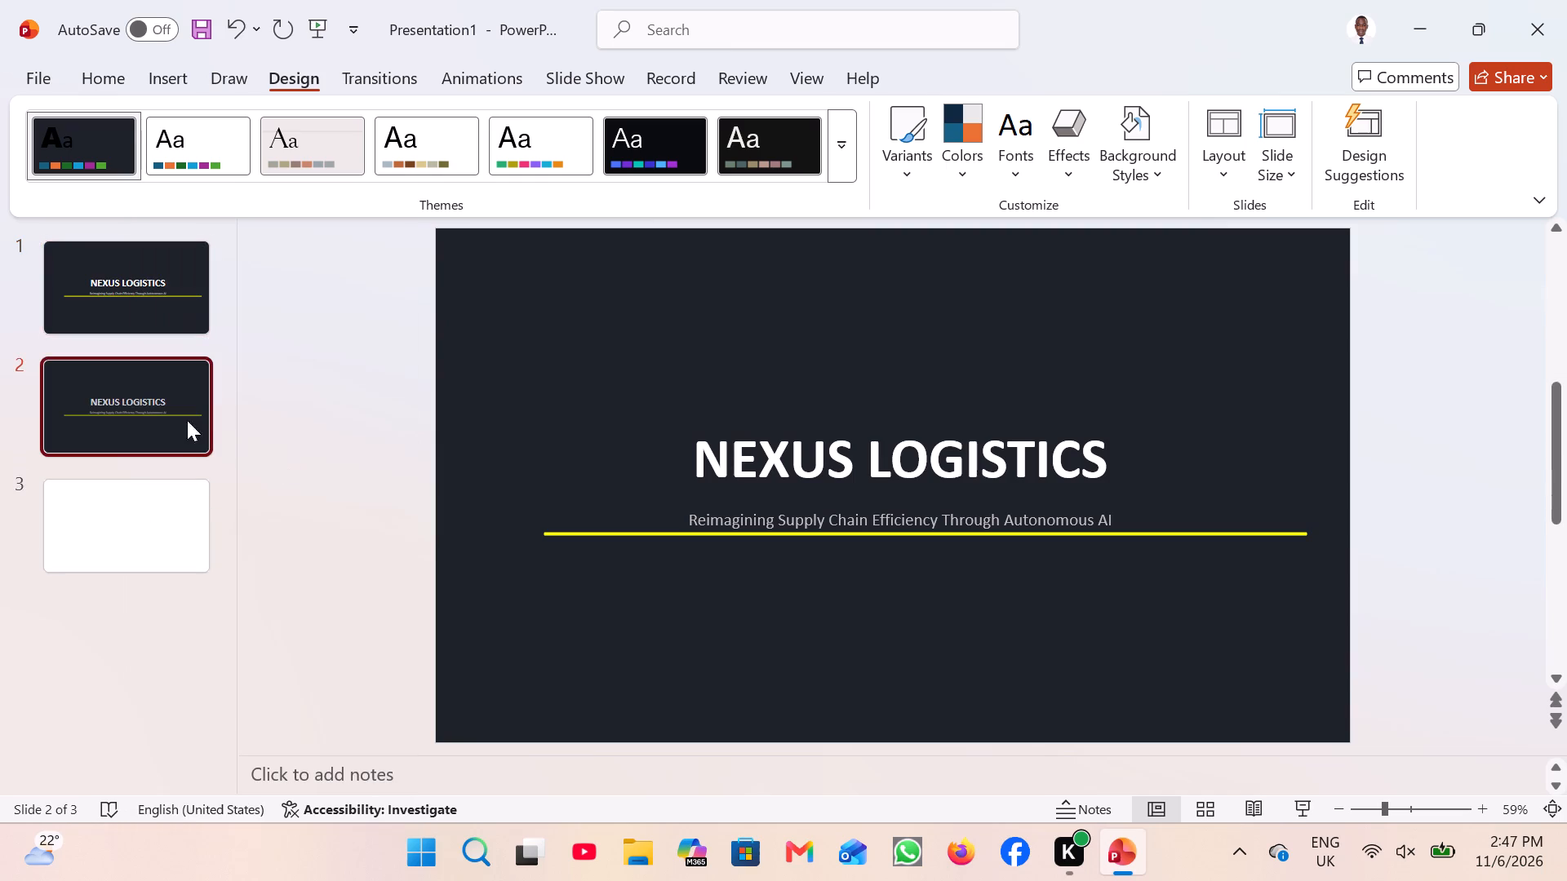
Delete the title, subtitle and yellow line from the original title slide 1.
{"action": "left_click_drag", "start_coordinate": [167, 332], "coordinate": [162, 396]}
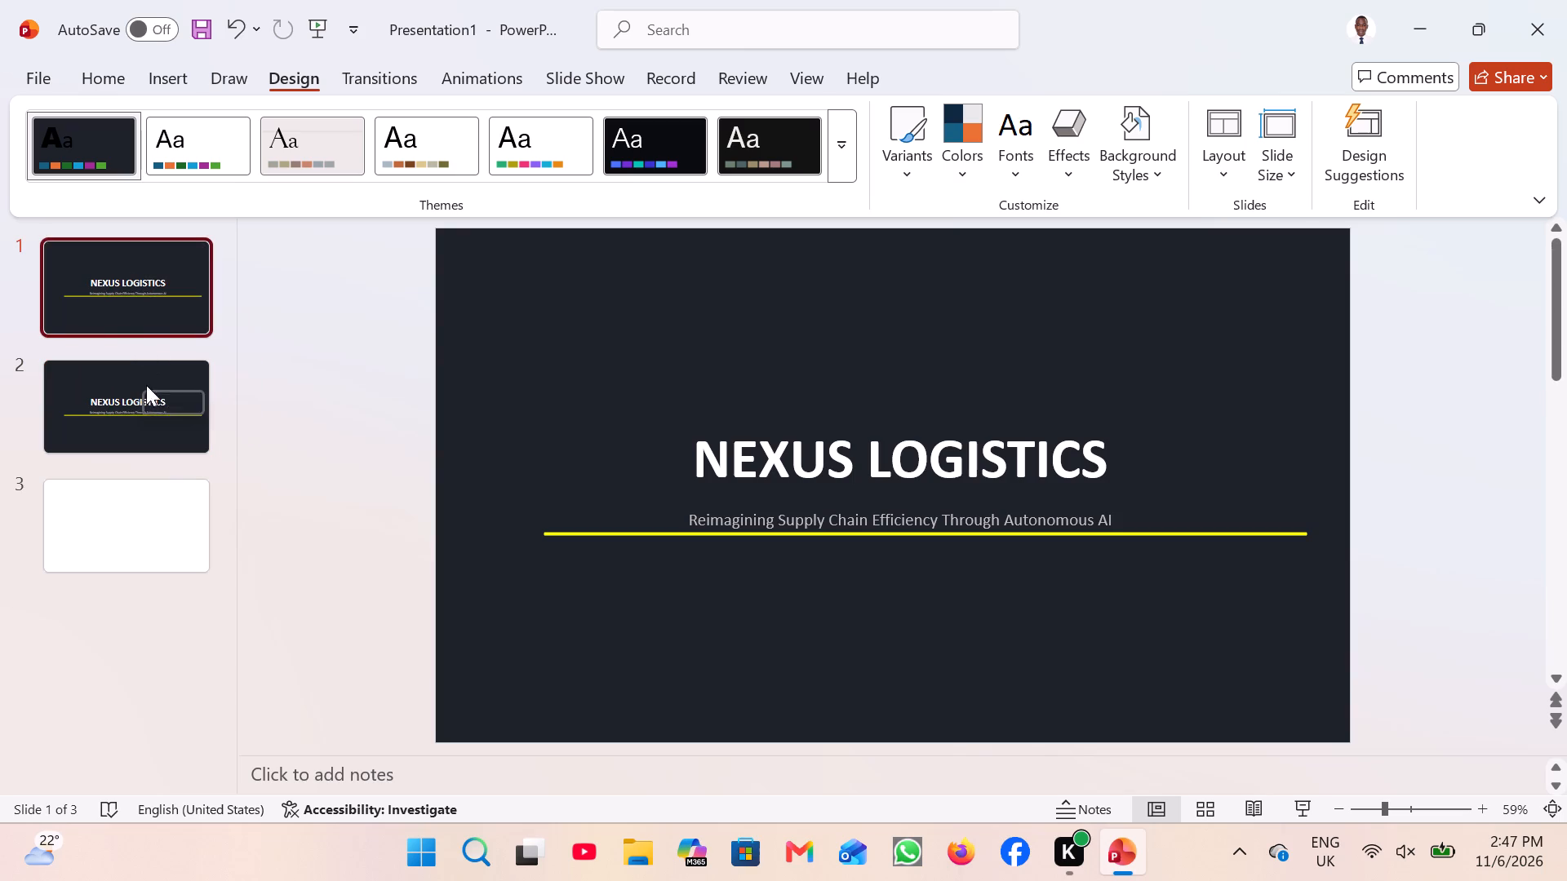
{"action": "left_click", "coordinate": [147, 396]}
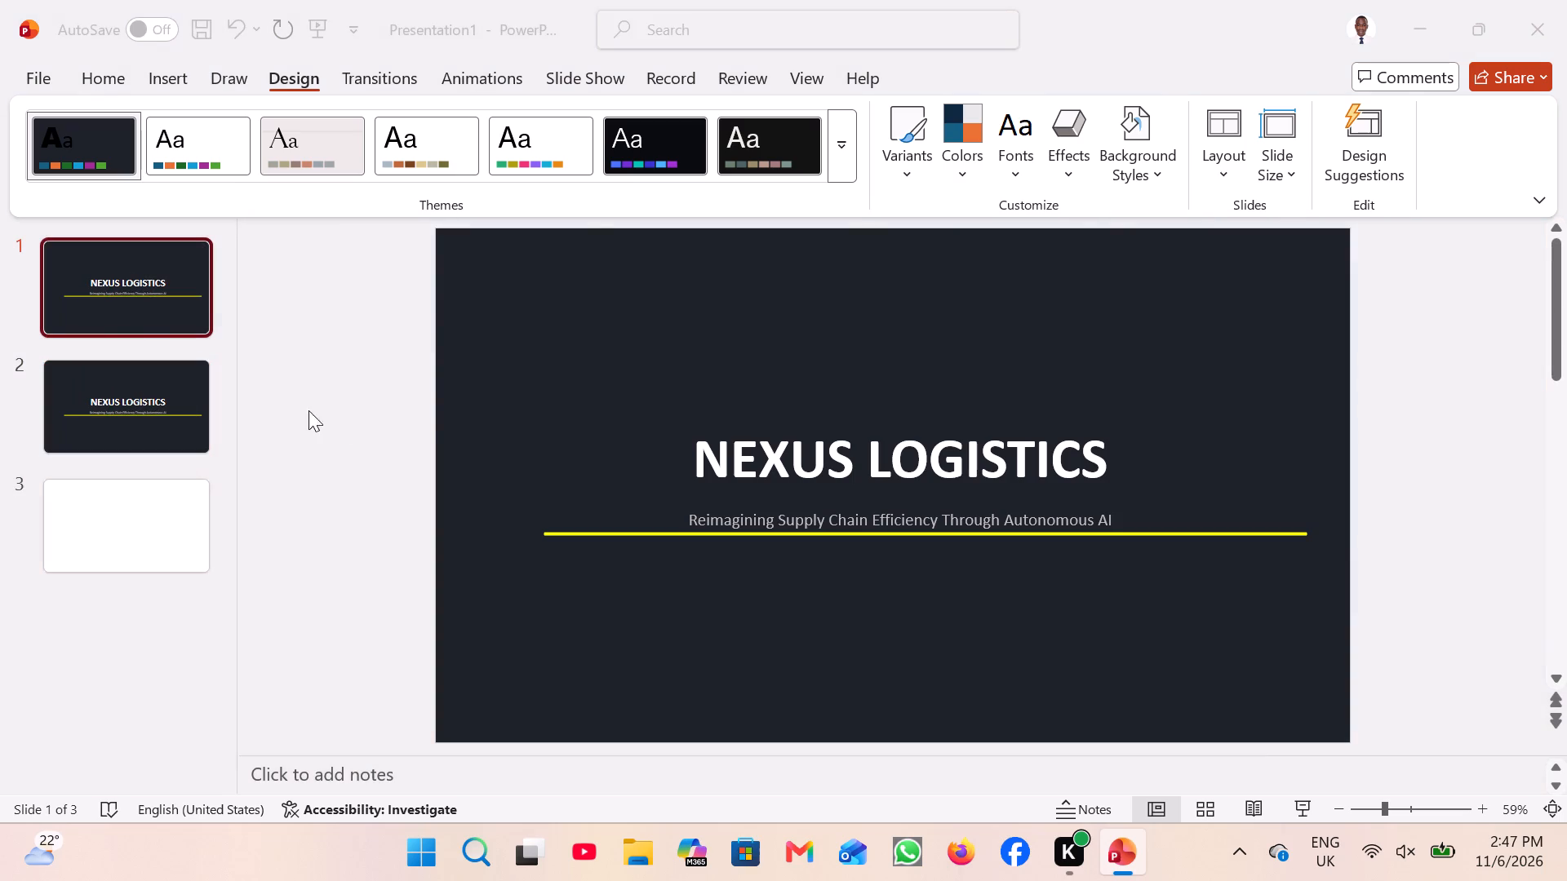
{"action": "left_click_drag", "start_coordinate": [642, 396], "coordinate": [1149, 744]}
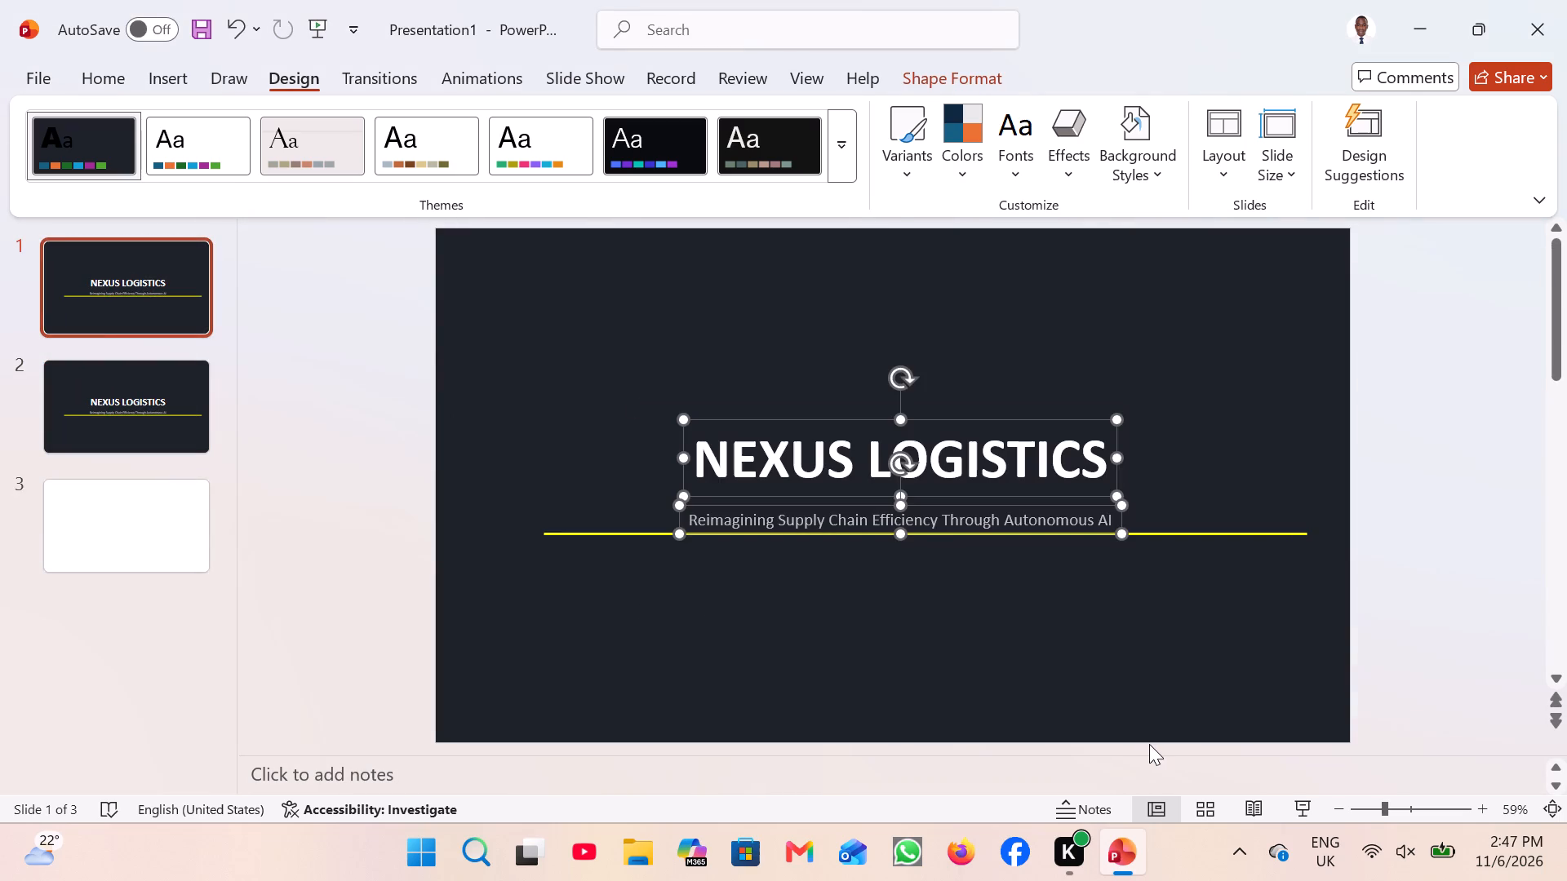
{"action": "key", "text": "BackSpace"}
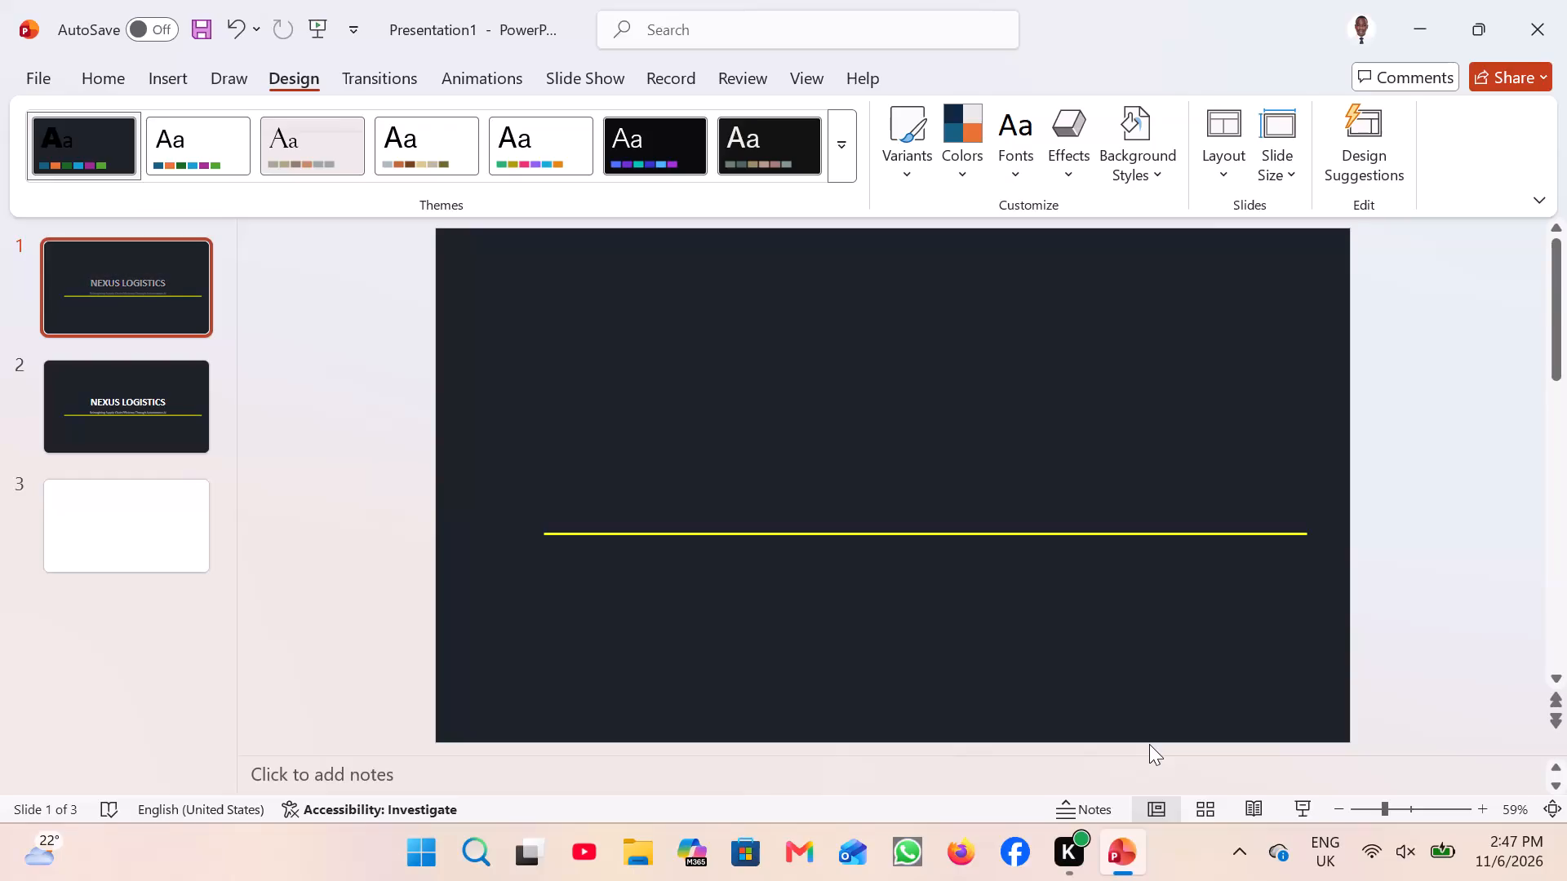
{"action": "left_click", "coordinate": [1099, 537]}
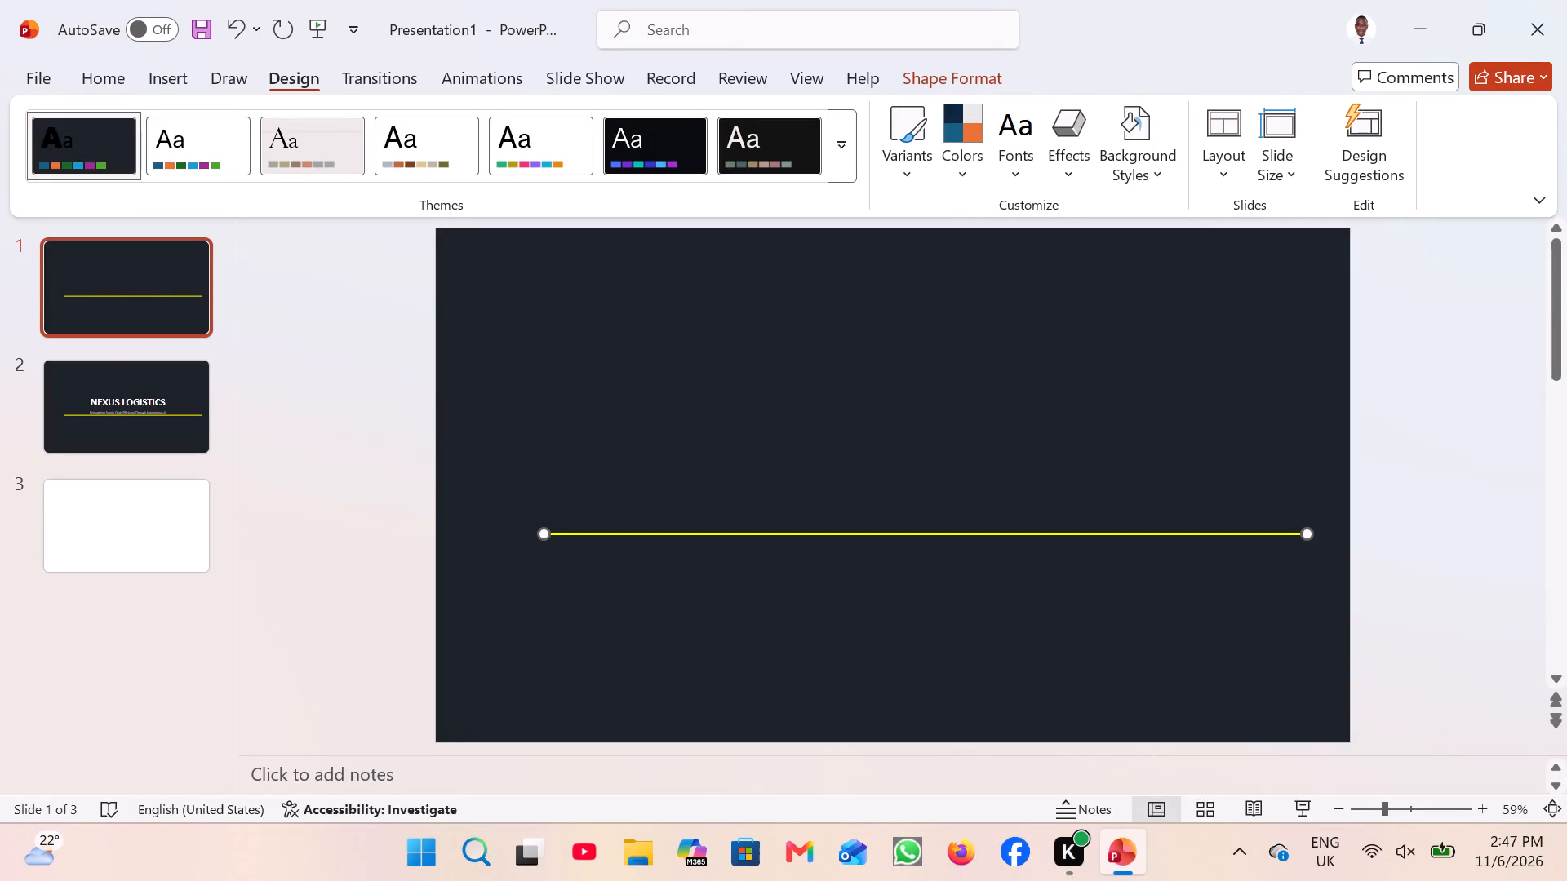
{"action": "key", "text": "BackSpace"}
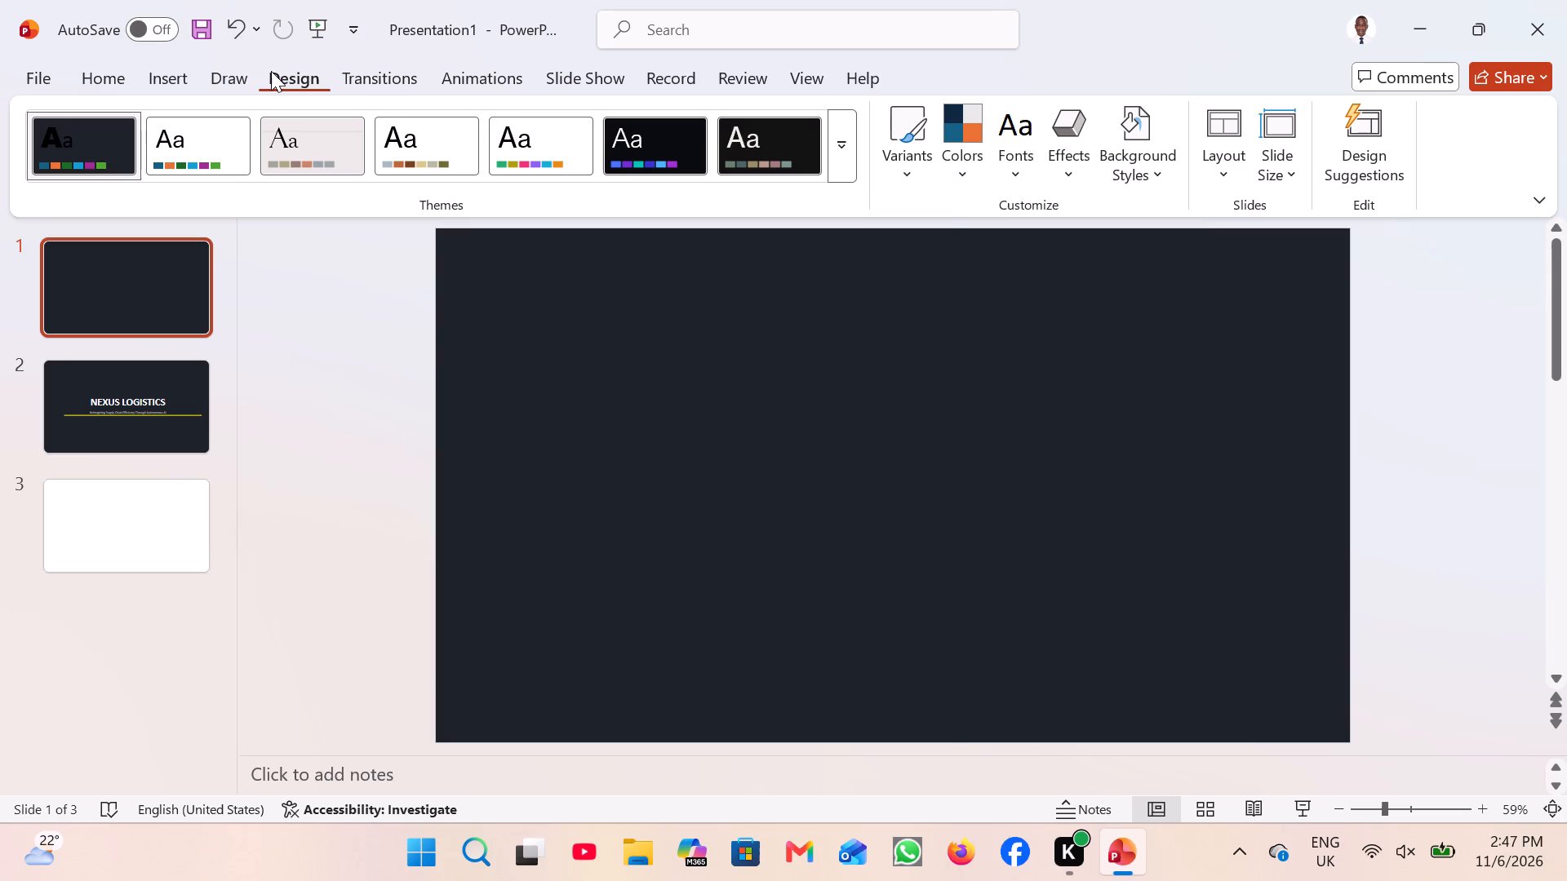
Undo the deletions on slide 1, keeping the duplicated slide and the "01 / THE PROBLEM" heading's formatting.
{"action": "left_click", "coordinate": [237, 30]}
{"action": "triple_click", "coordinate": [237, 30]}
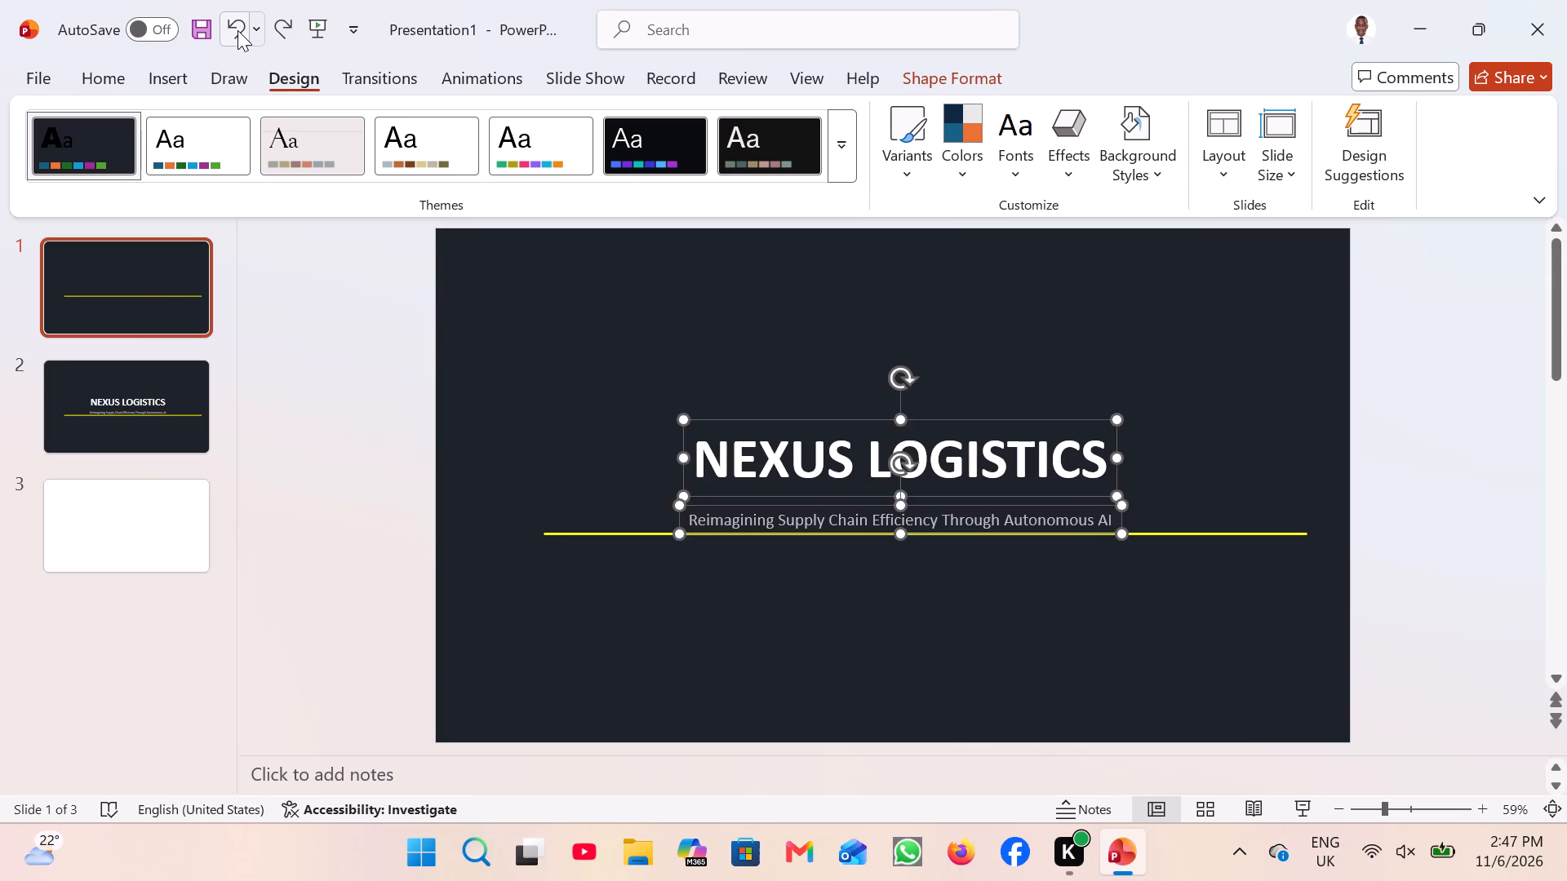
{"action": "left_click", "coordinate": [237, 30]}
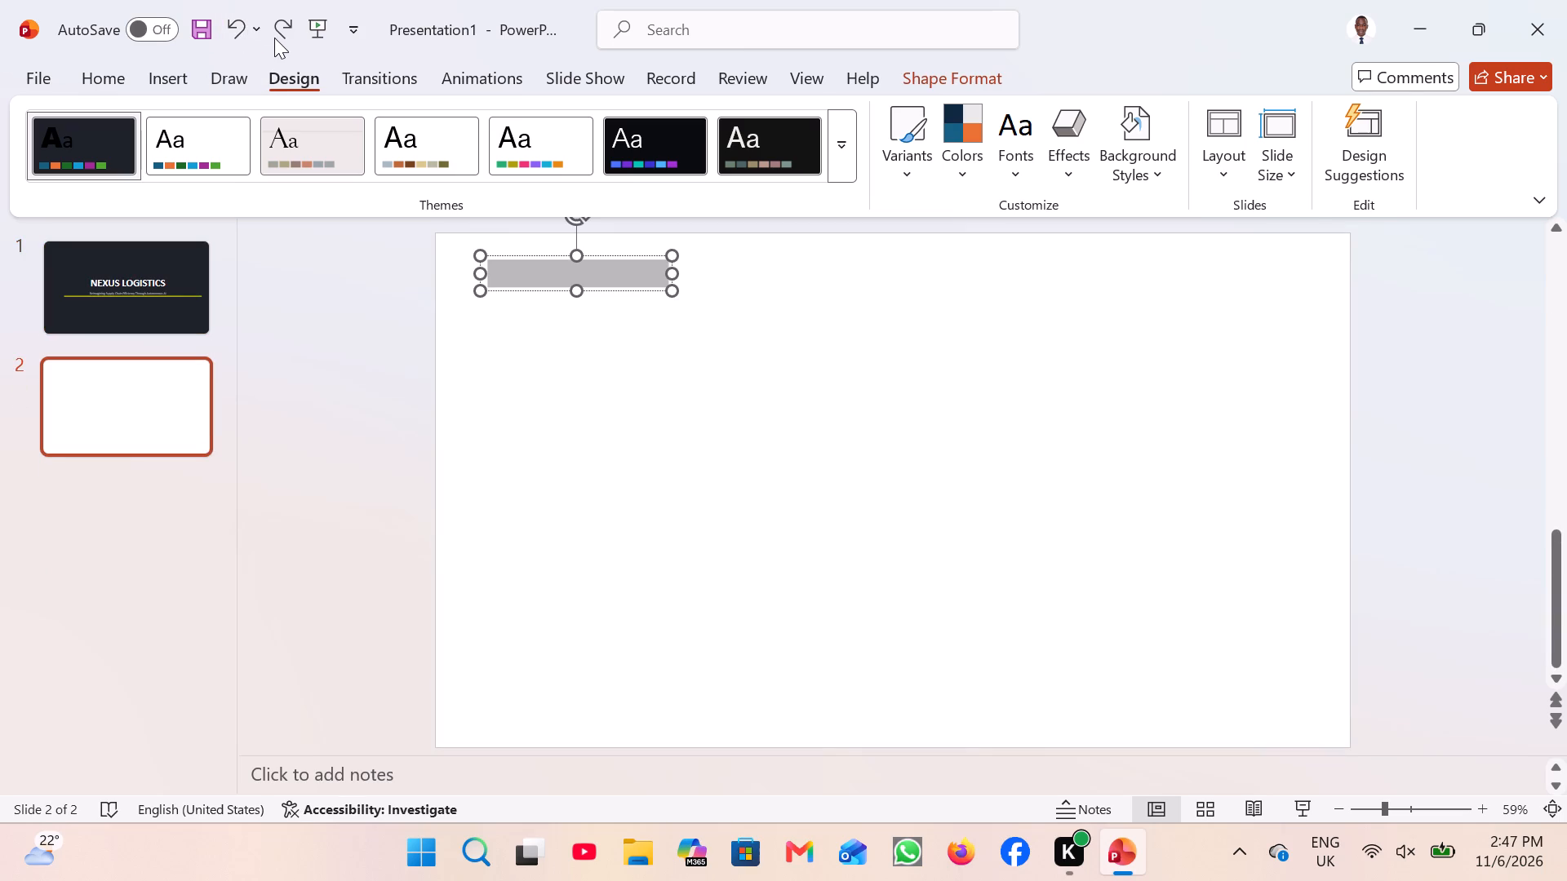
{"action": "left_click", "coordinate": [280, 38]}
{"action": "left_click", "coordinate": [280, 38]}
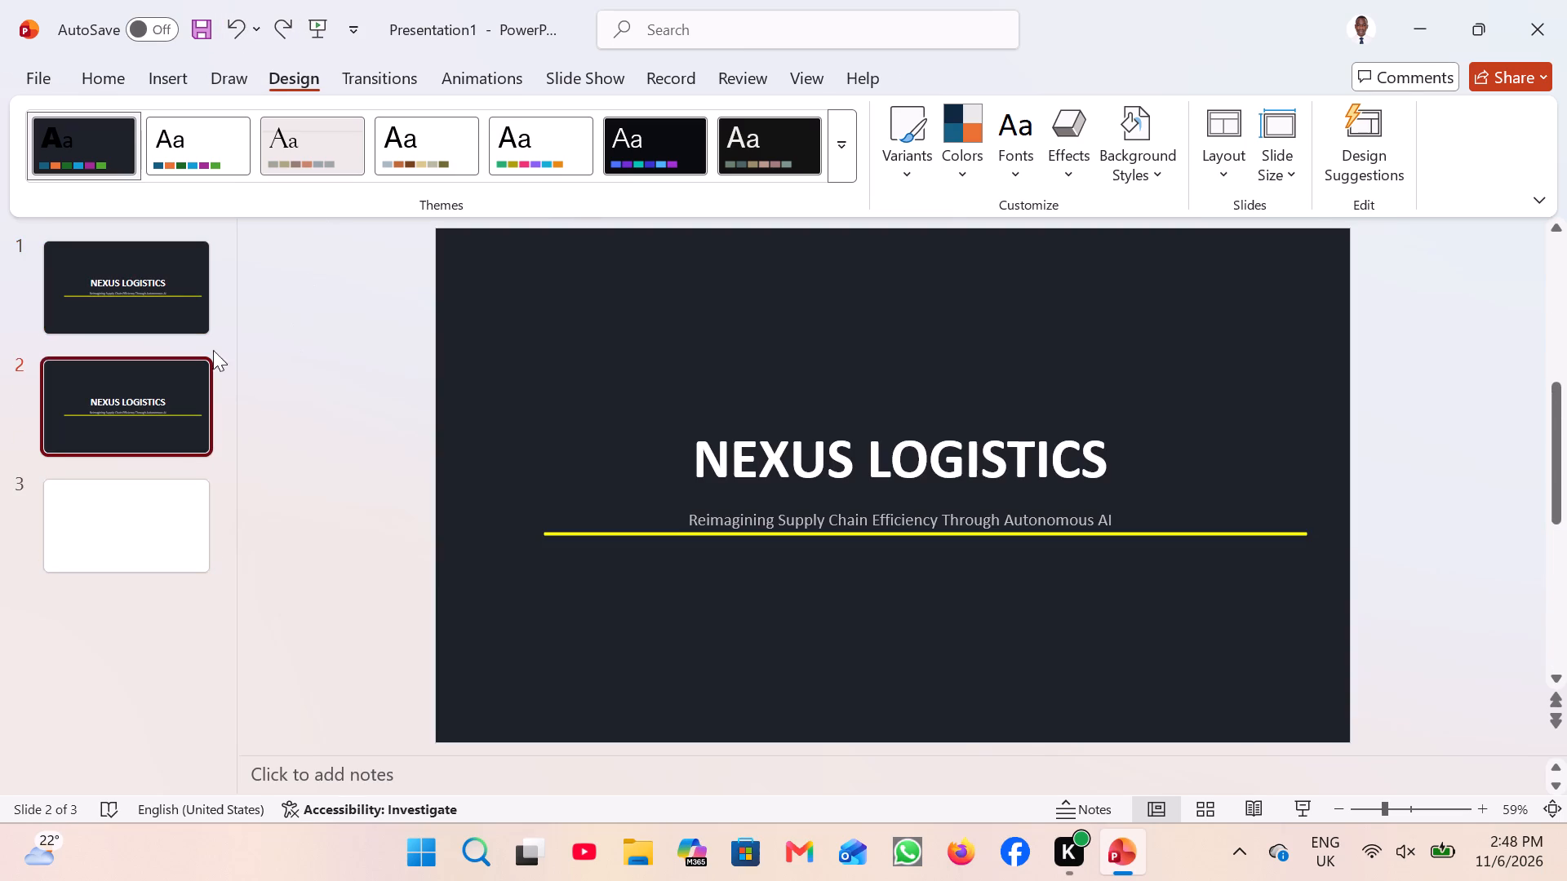
Clear the duplicated slide 2 by deleting its title, subtitle and yellow line.
{"action": "left_click", "coordinate": [137, 379]}
{"action": "left_click_drag", "start_coordinate": [619, 391], "coordinate": [857, 685]}
{"action": "left_click_drag", "start_coordinate": [566, 405], "coordinate": [667, 475]}
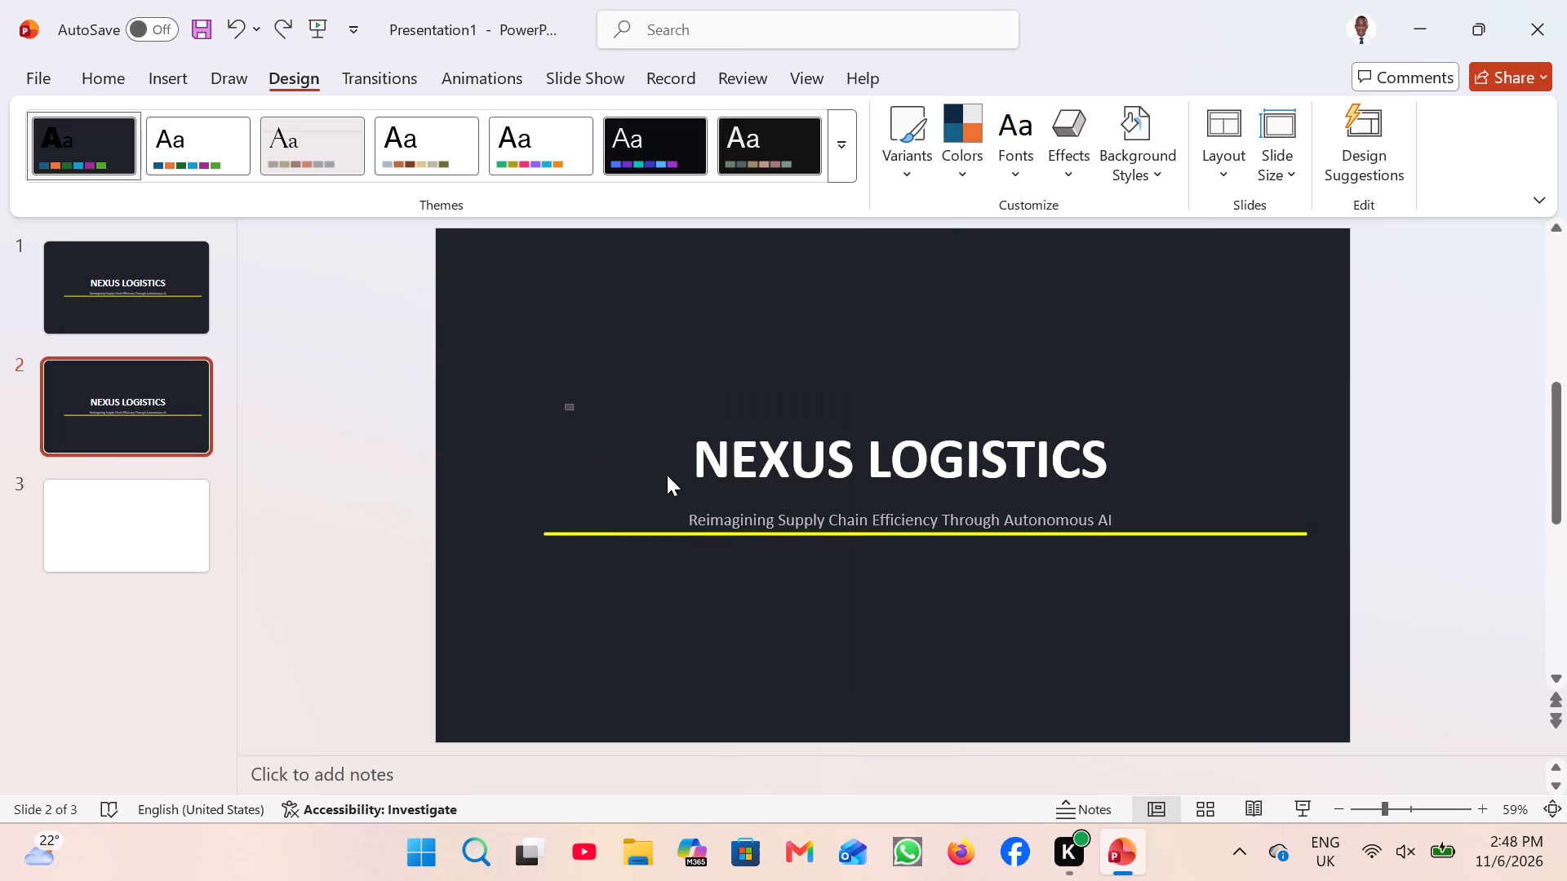
{"action": "left_click_drag", "start_coordinate": [667, 475], "coordinate": [1239, 554]}
{"action": "key", "text": "BackSpace"}
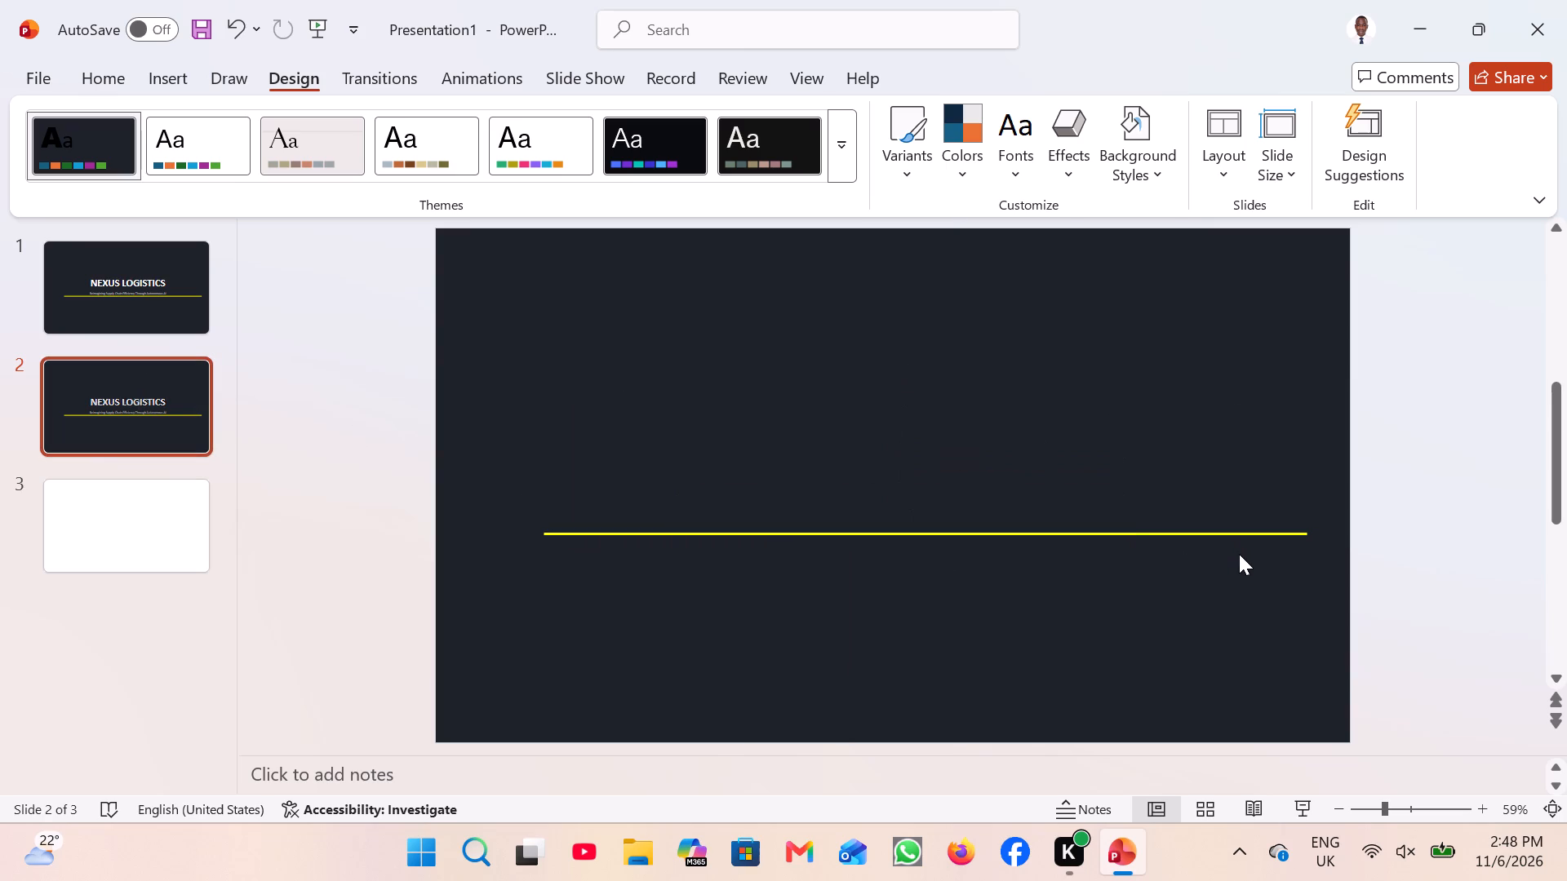
{"action": "left_click", "coordinate": [1175, 532]}
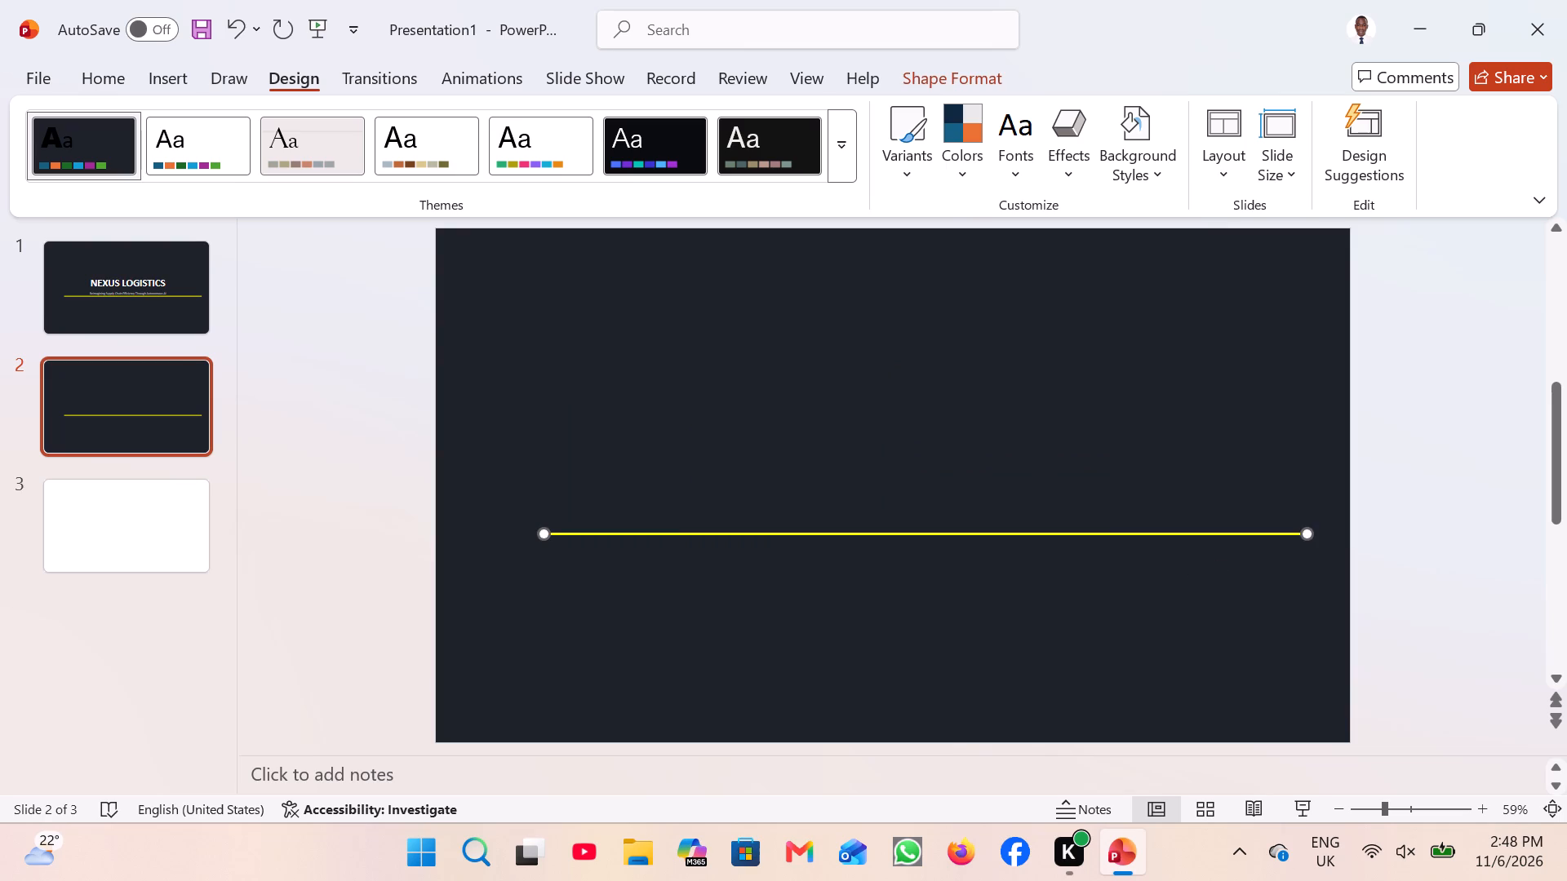
{"action": "key", "text": "BackSpace"}
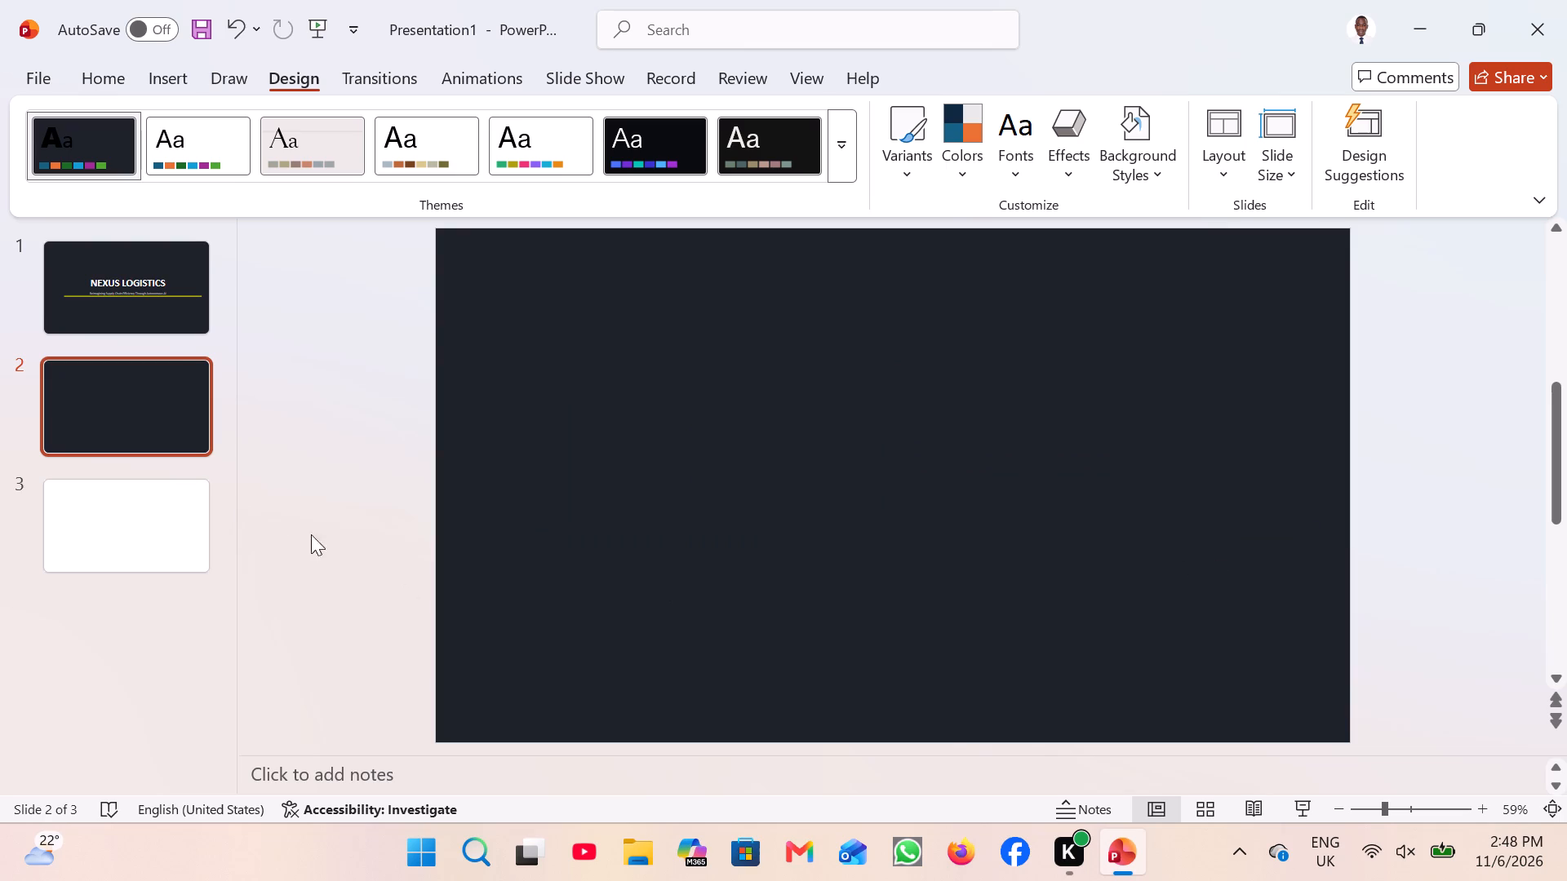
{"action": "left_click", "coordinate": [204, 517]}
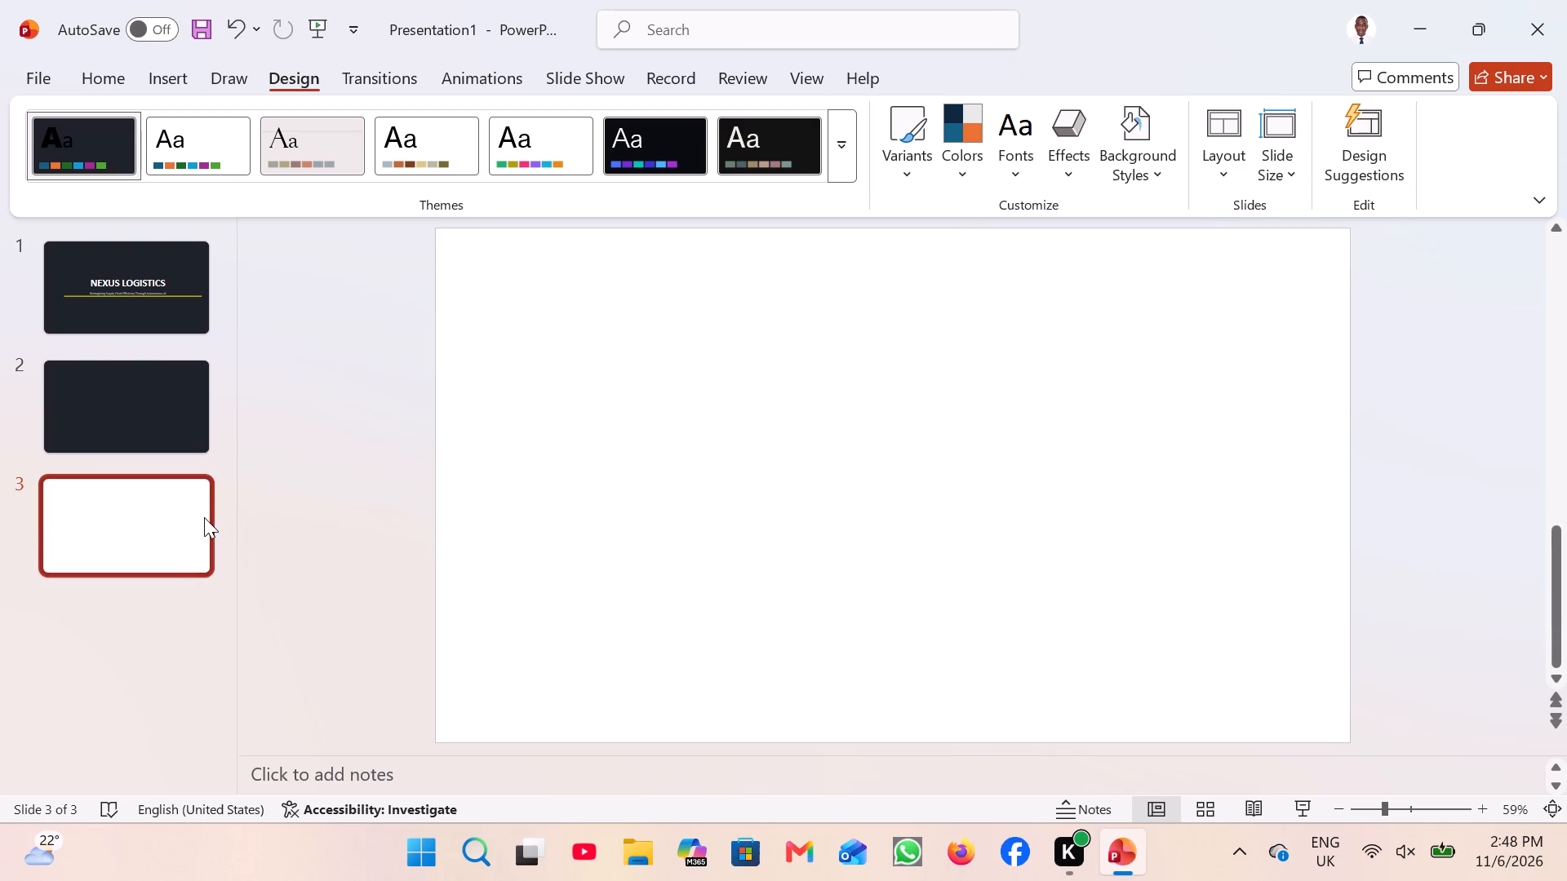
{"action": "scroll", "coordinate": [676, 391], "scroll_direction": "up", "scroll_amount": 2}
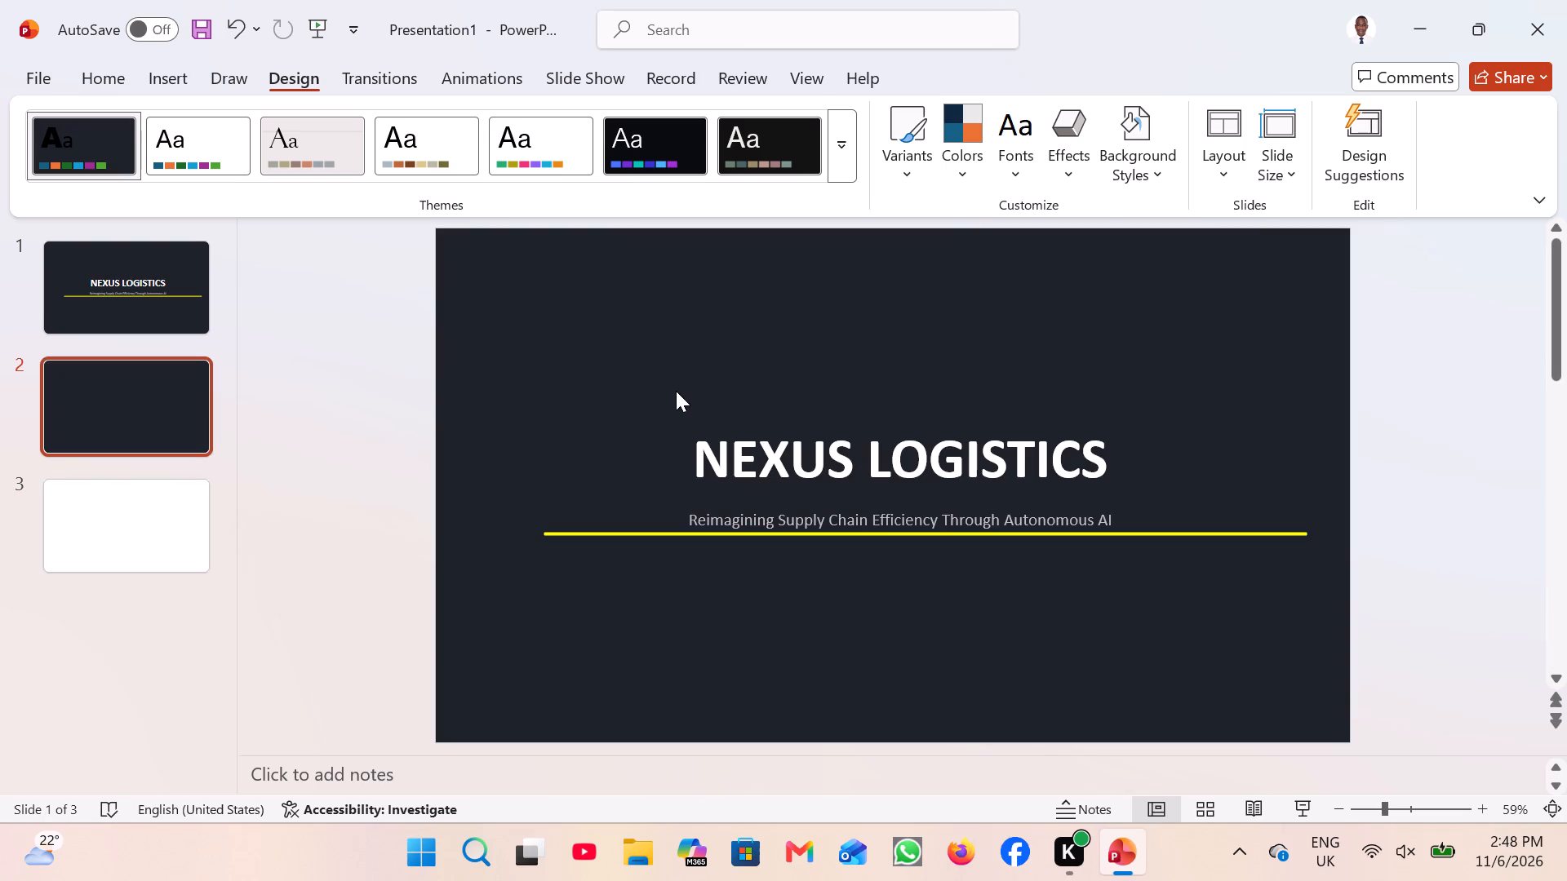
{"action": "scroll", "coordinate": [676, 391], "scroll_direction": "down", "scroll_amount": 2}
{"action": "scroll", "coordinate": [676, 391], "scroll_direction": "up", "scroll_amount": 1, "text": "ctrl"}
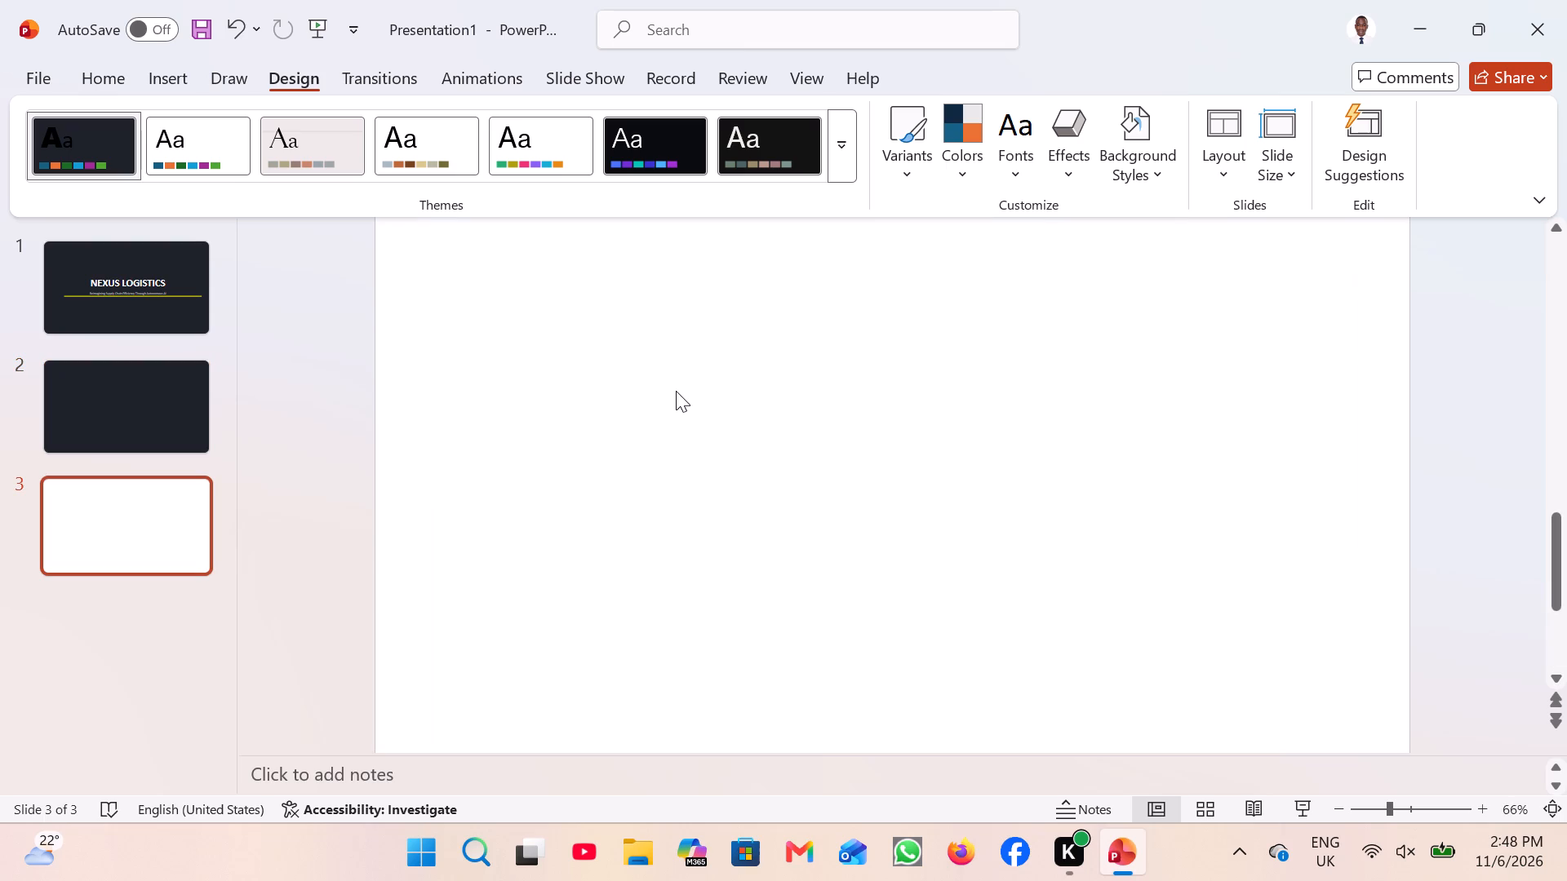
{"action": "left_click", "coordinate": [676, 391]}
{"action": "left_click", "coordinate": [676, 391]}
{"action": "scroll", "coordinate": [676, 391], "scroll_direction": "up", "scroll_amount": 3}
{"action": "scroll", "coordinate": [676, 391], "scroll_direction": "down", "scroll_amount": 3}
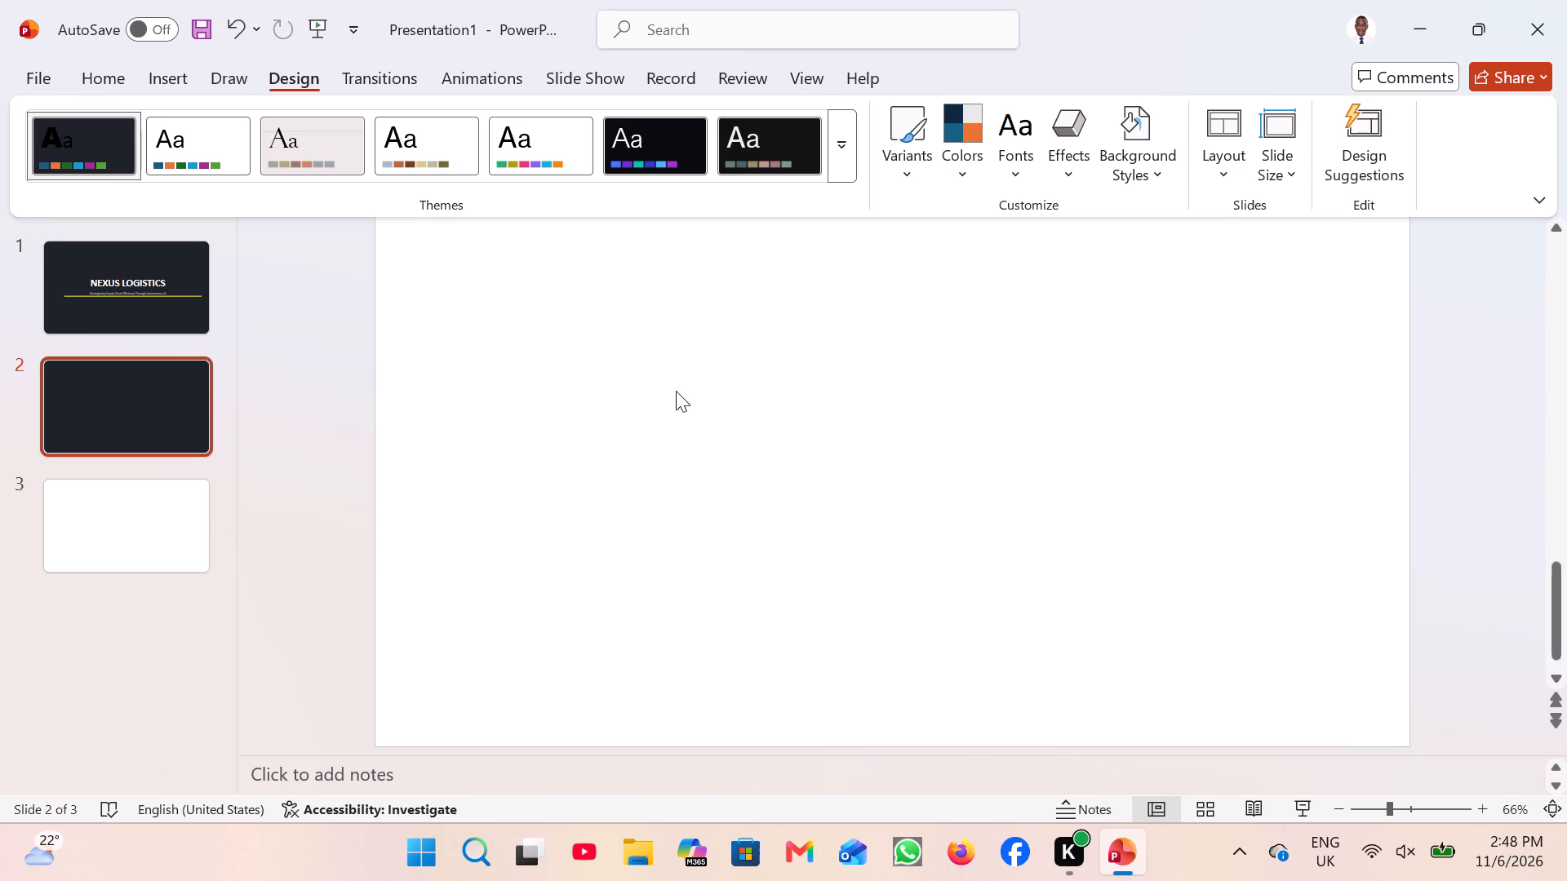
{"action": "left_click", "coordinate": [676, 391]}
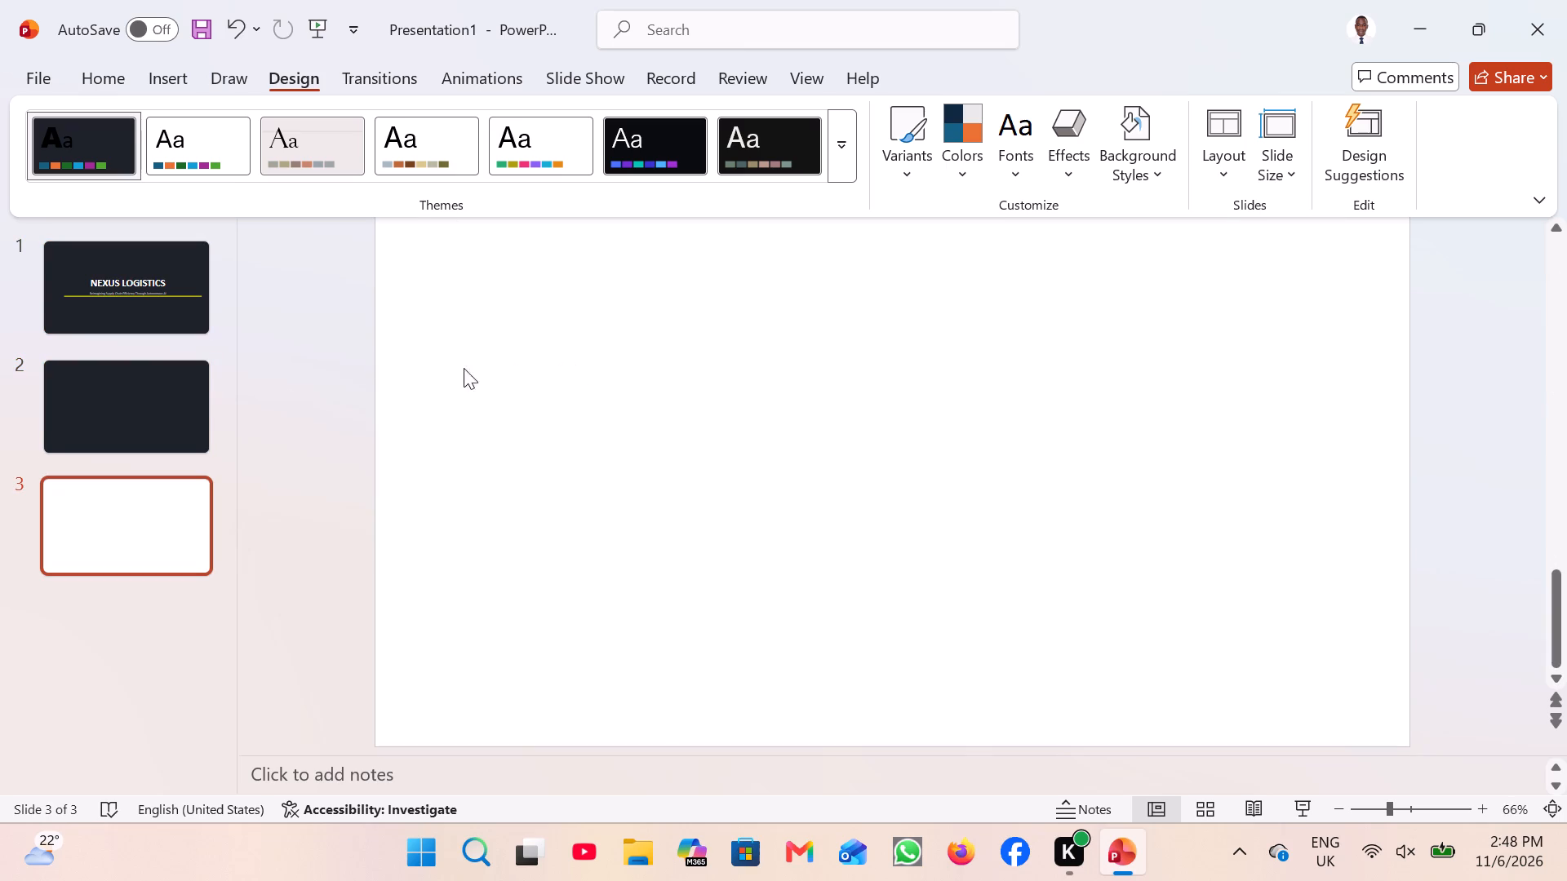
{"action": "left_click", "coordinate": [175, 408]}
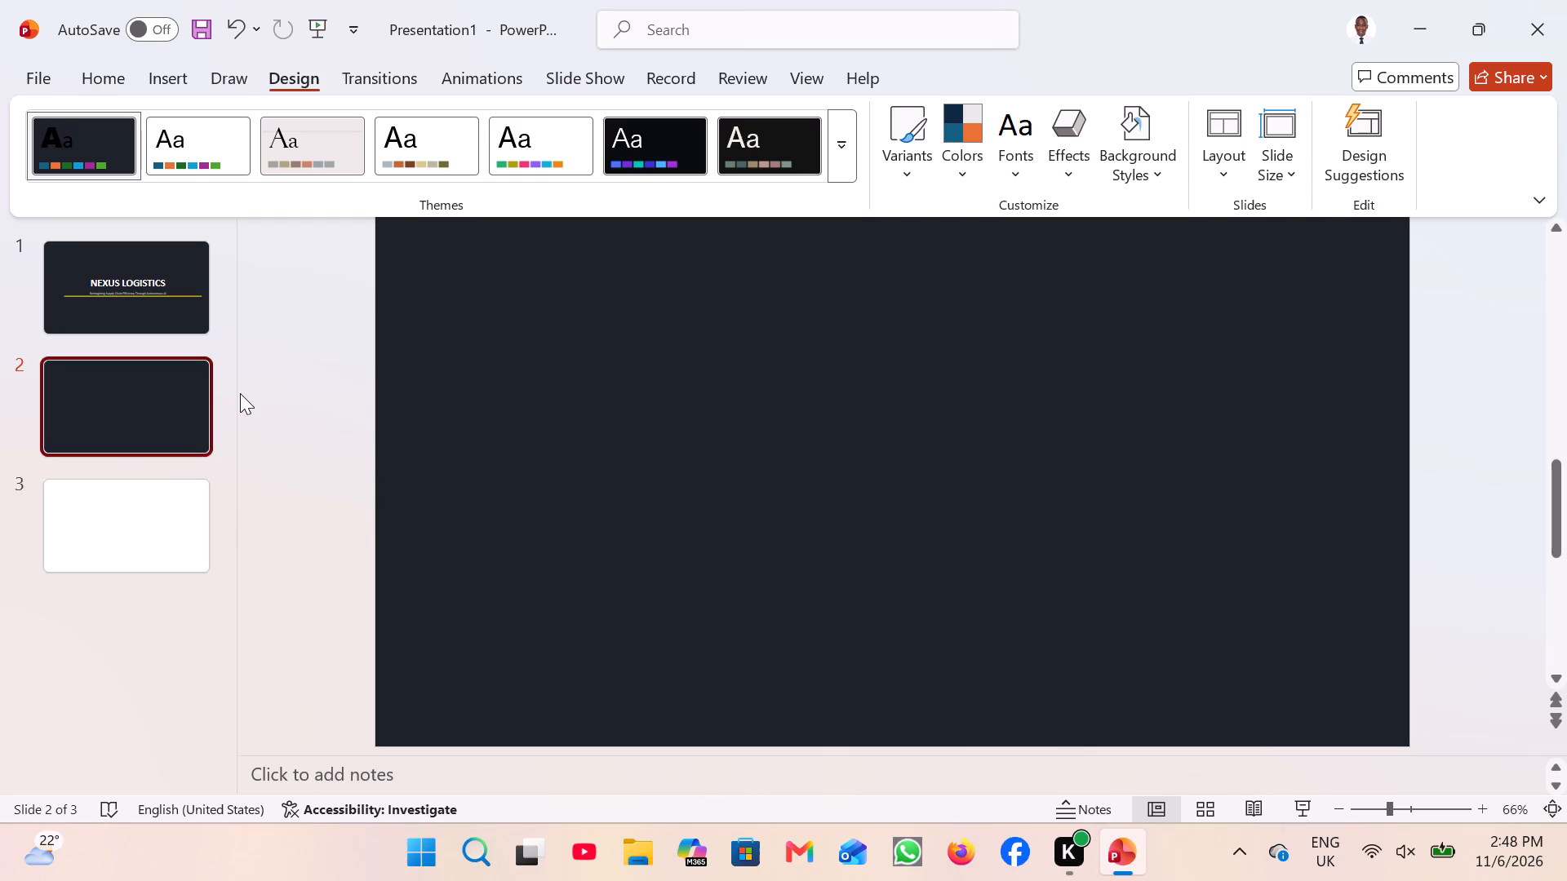
Move the "01 / THE PROBLEM" text box from the white slide 3 to the dark slide 2 and deselect it.
{"action": "left_click", "coordinate": [177, 516]}
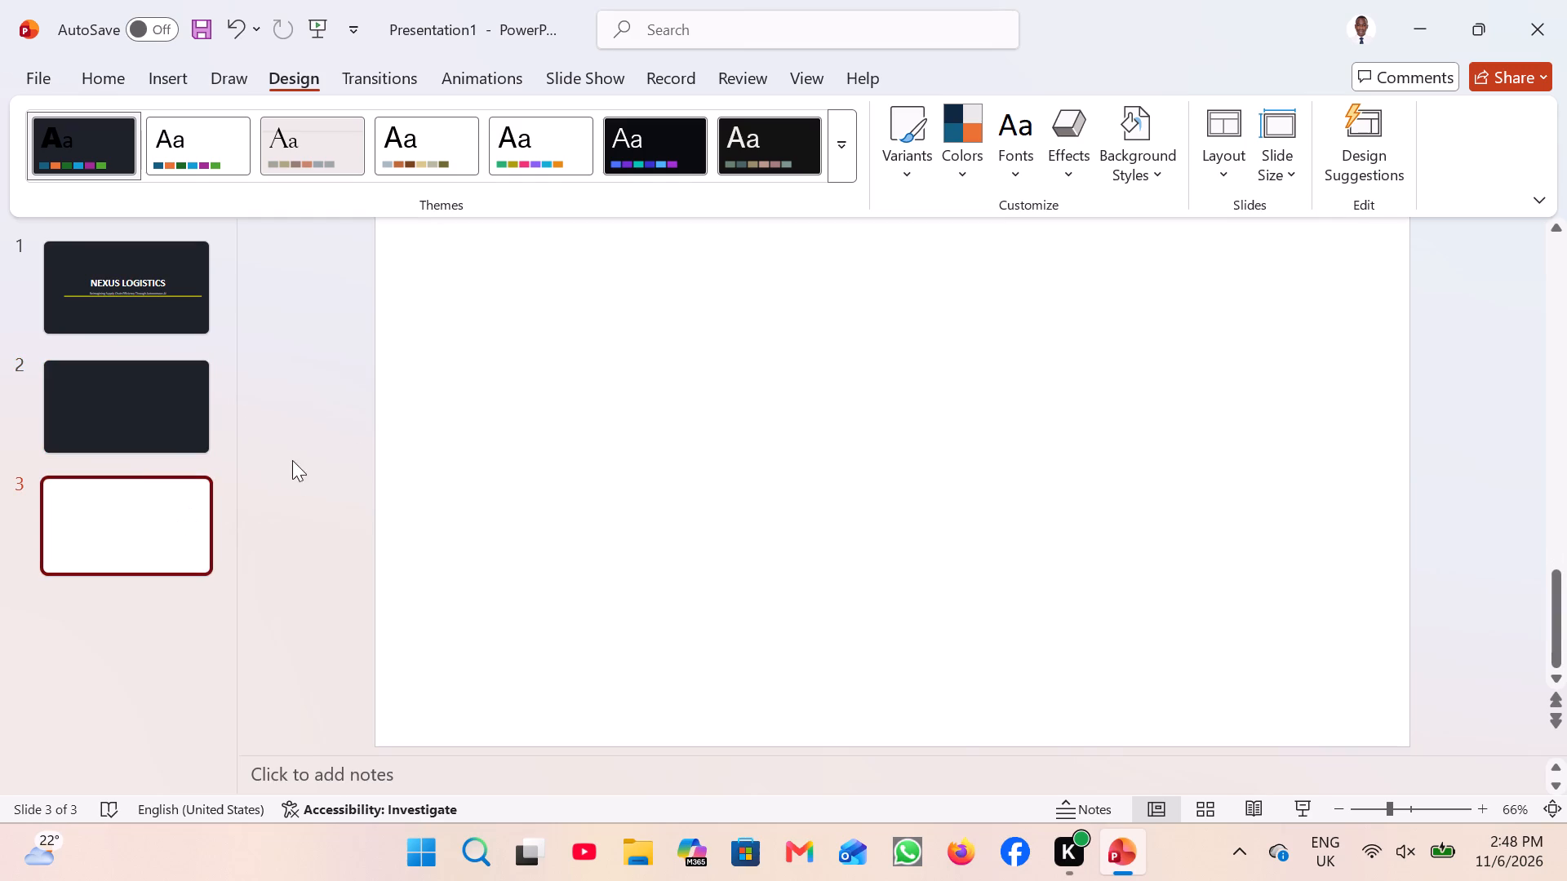
{"action": "left_click", "coordinate": [453, 233]}
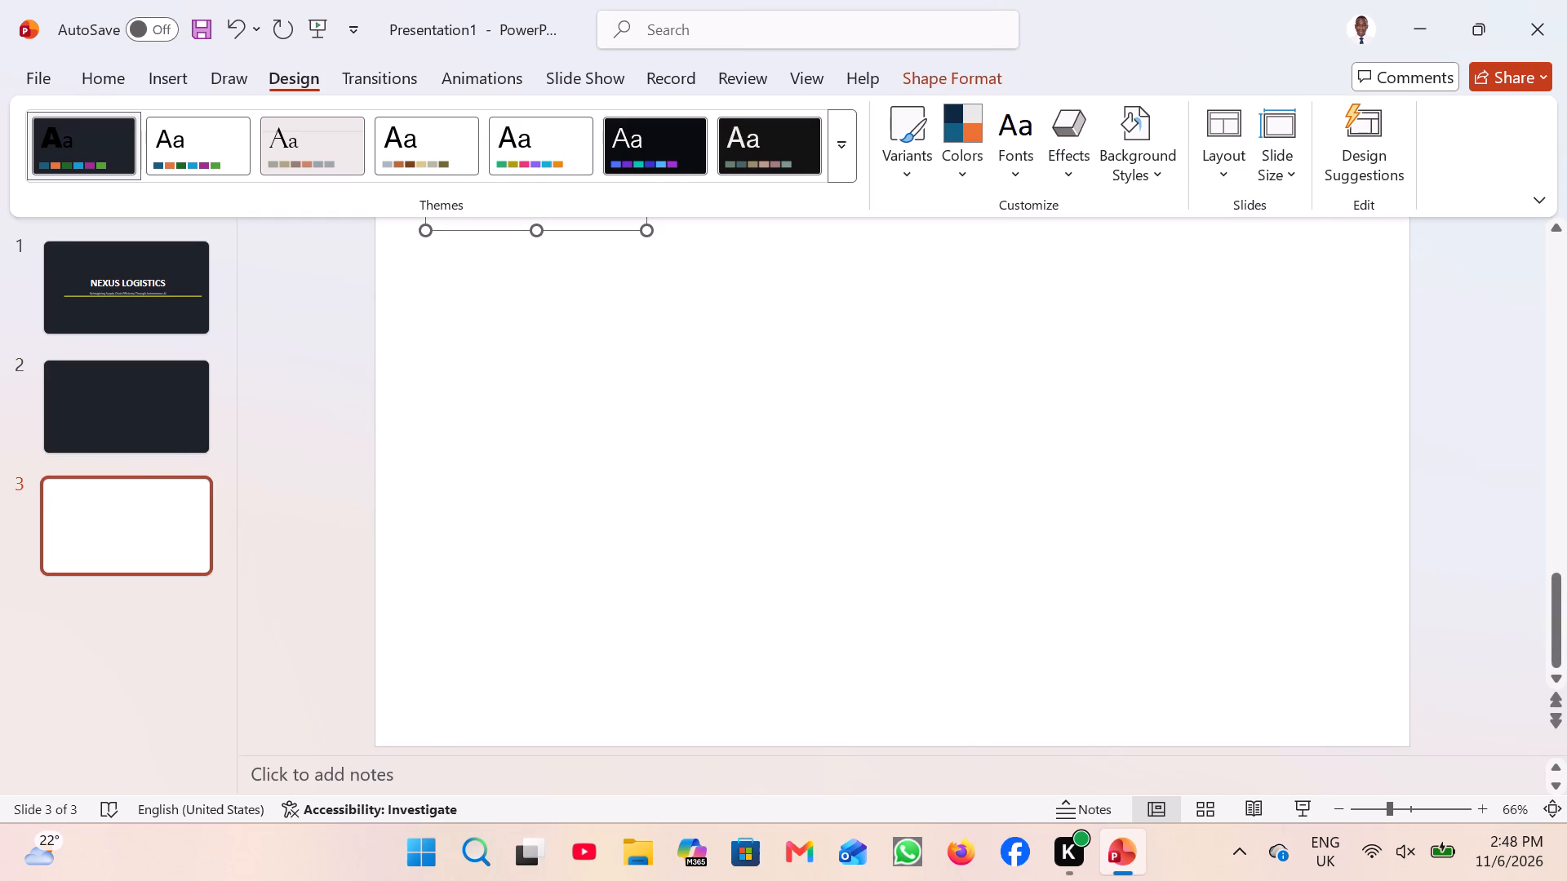
{"action": "key", "text": "ctrl+x"}
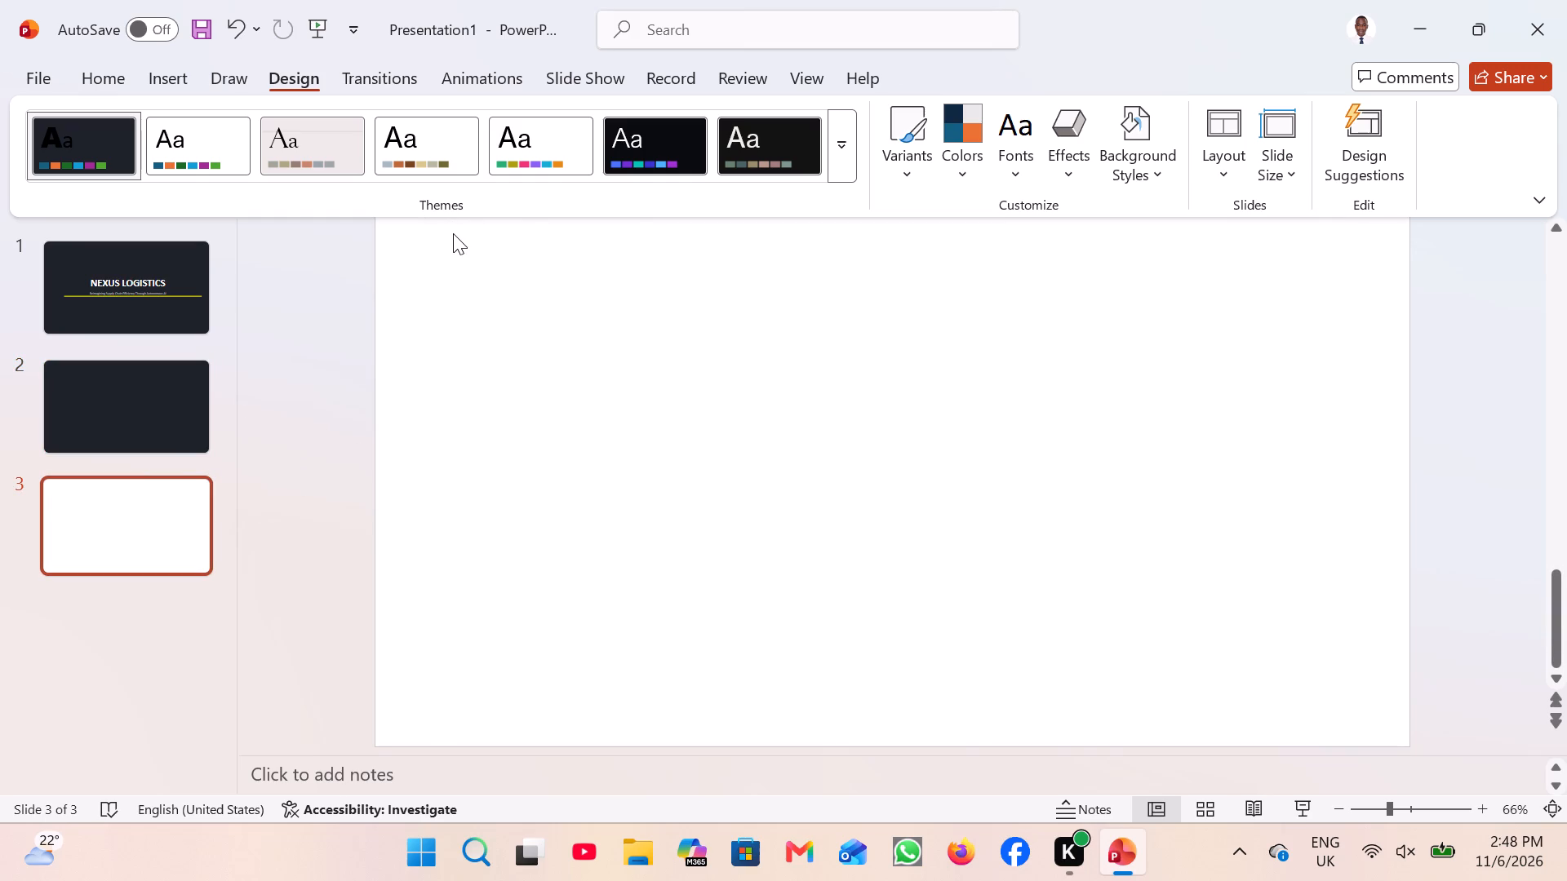
{"action": "left_click", "coordinate": [149, 409]}
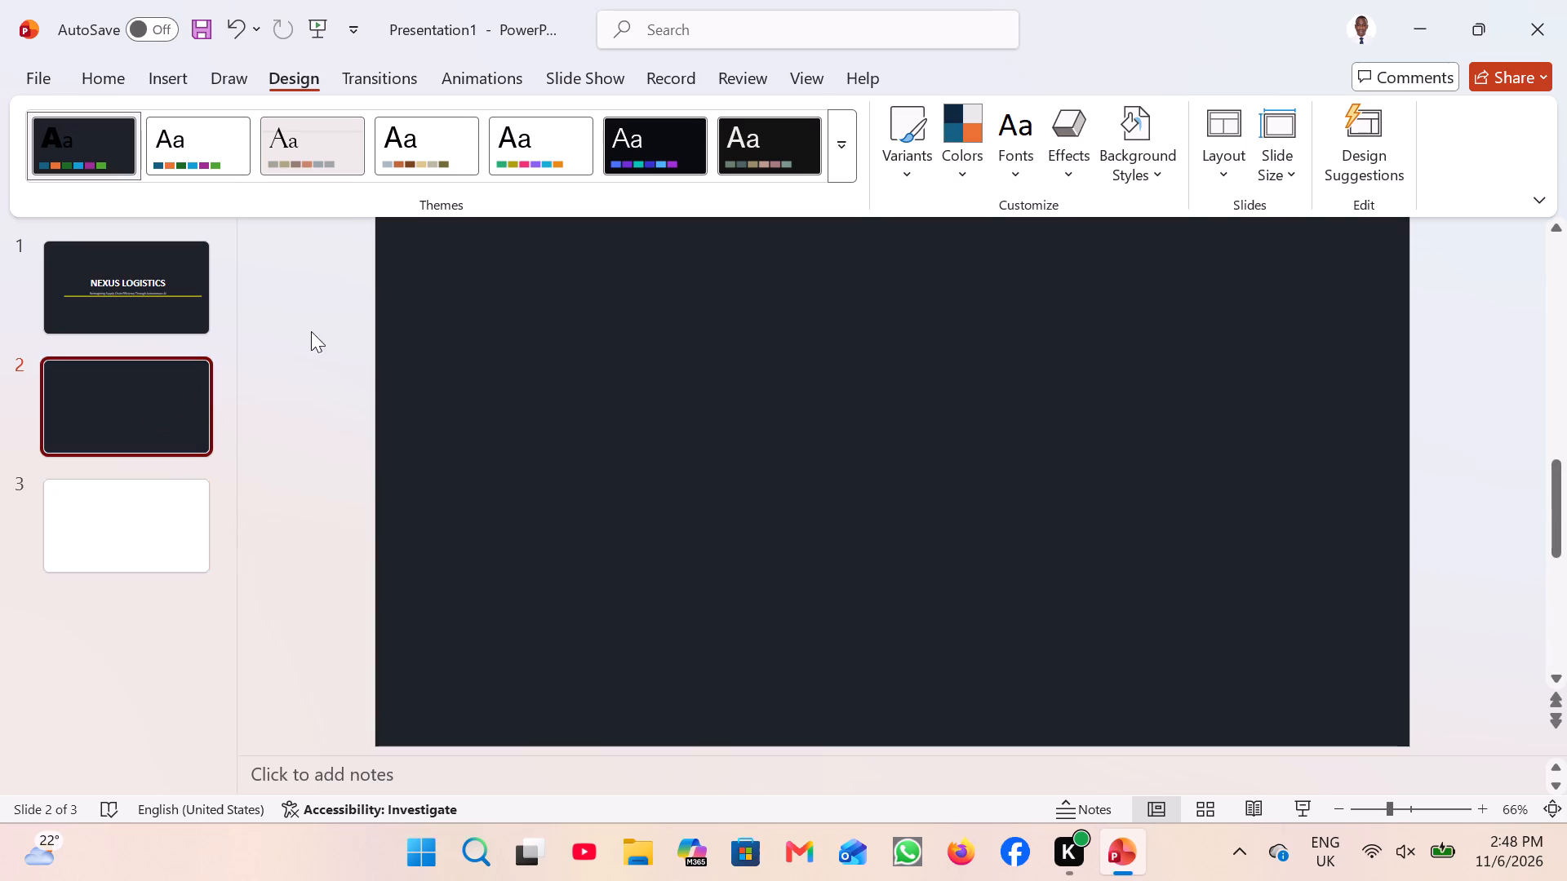
{"action": "left_click", "coordinate": [485, 231]}
{"action": "key", "text": "ctrl+v"}
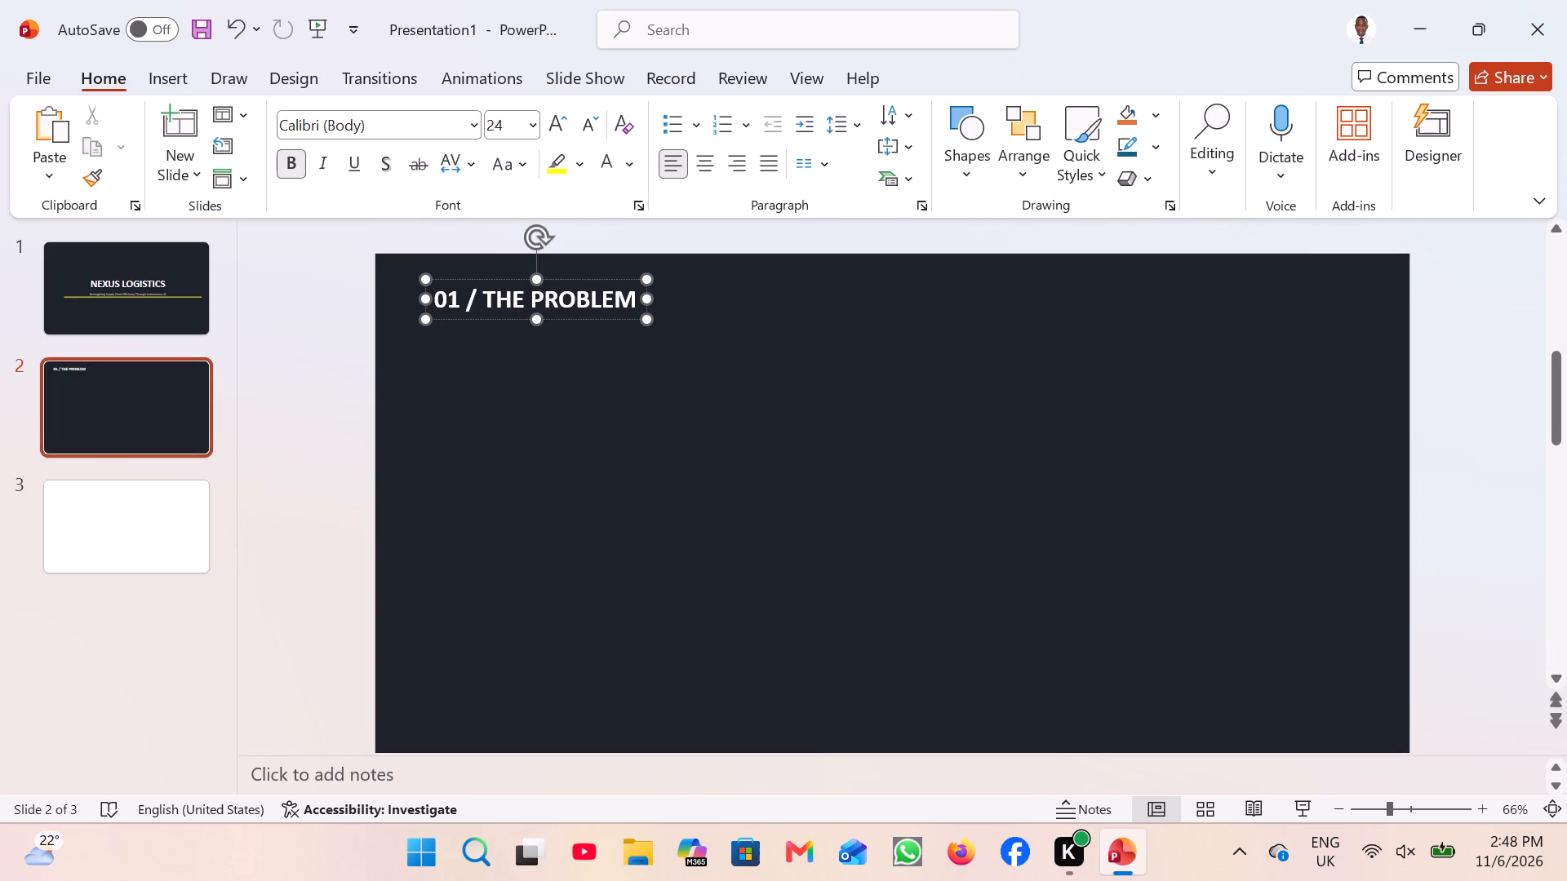
{"action": "left_click", "coordinate": [536, 371]}
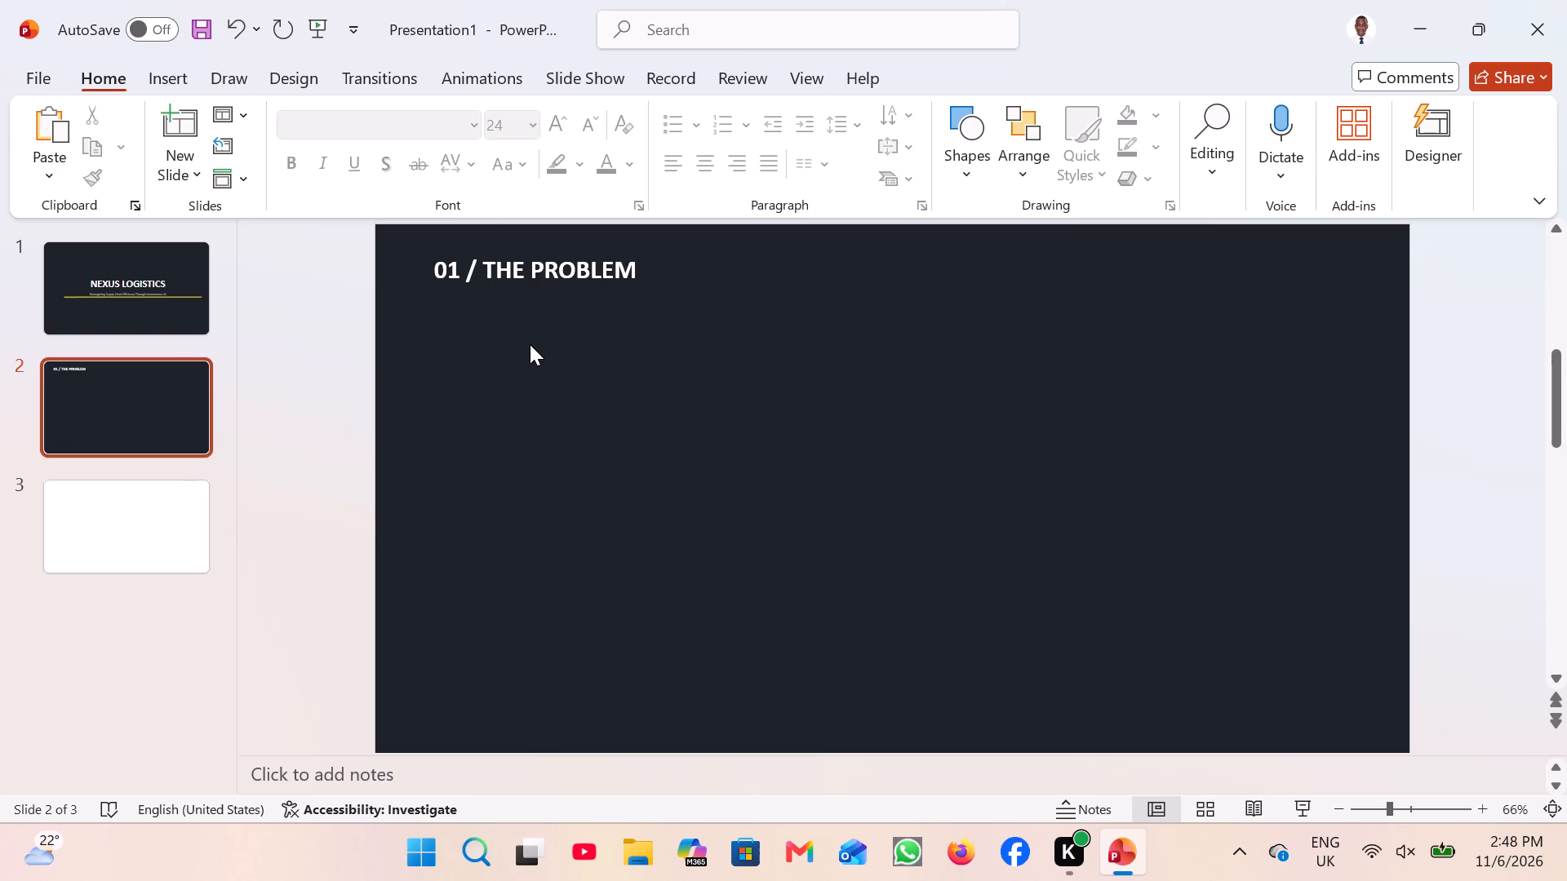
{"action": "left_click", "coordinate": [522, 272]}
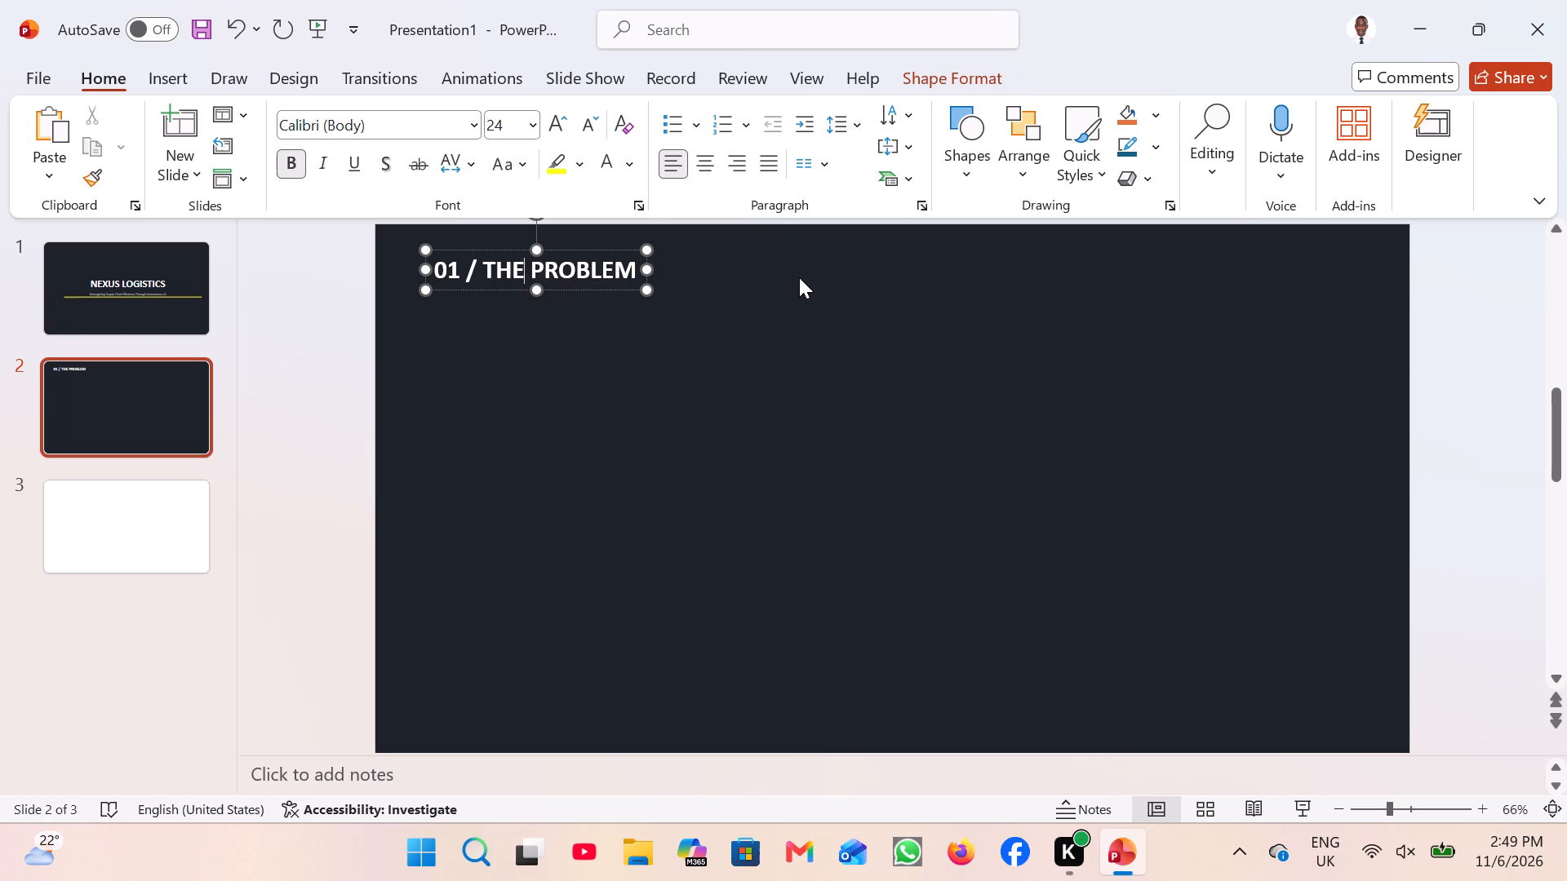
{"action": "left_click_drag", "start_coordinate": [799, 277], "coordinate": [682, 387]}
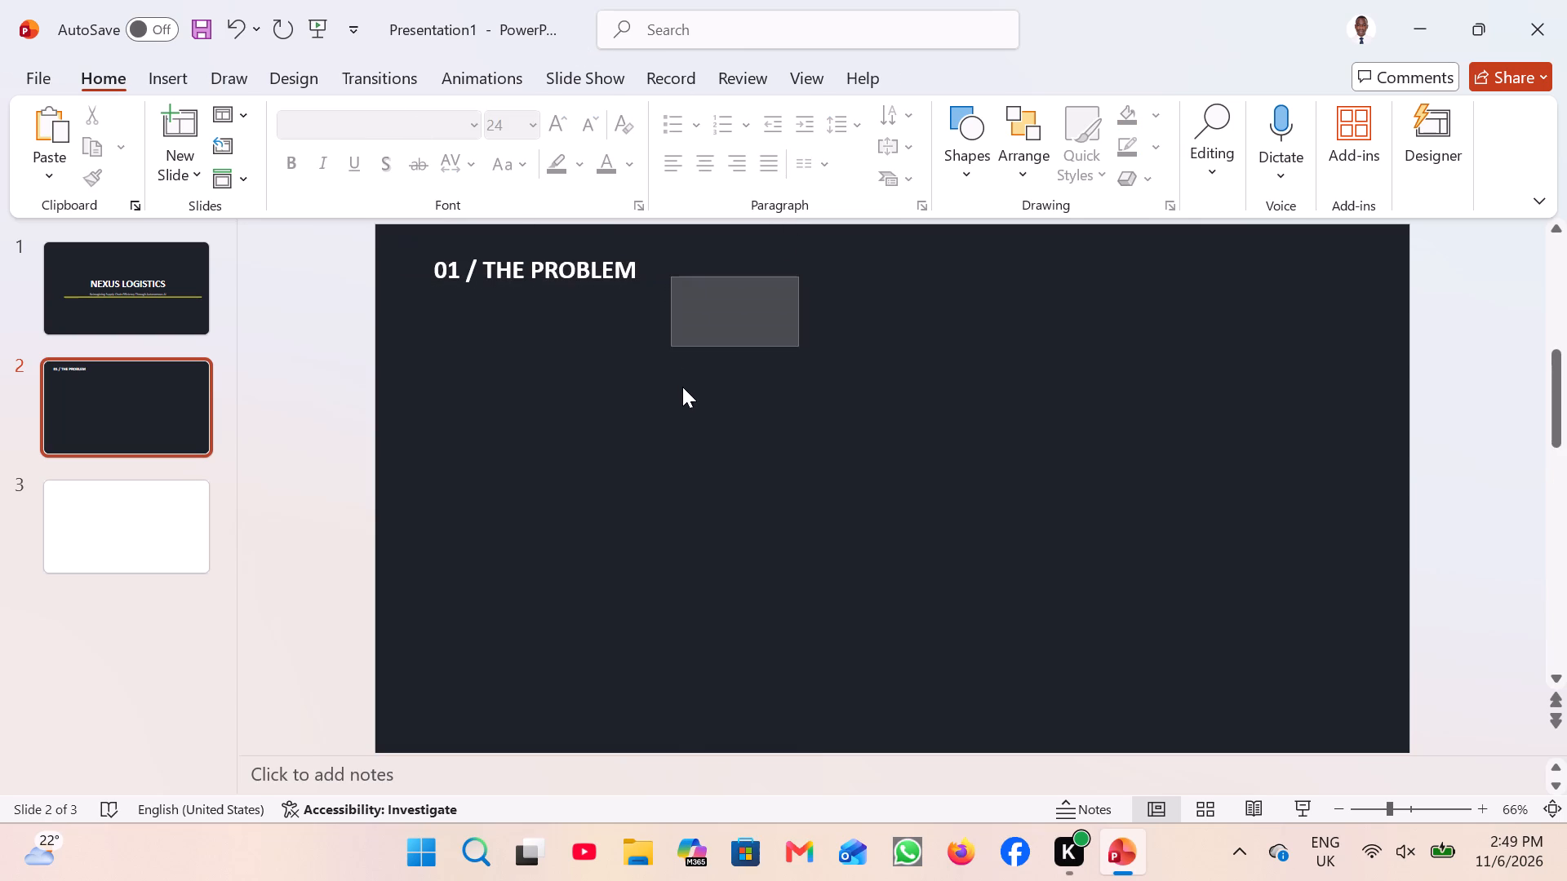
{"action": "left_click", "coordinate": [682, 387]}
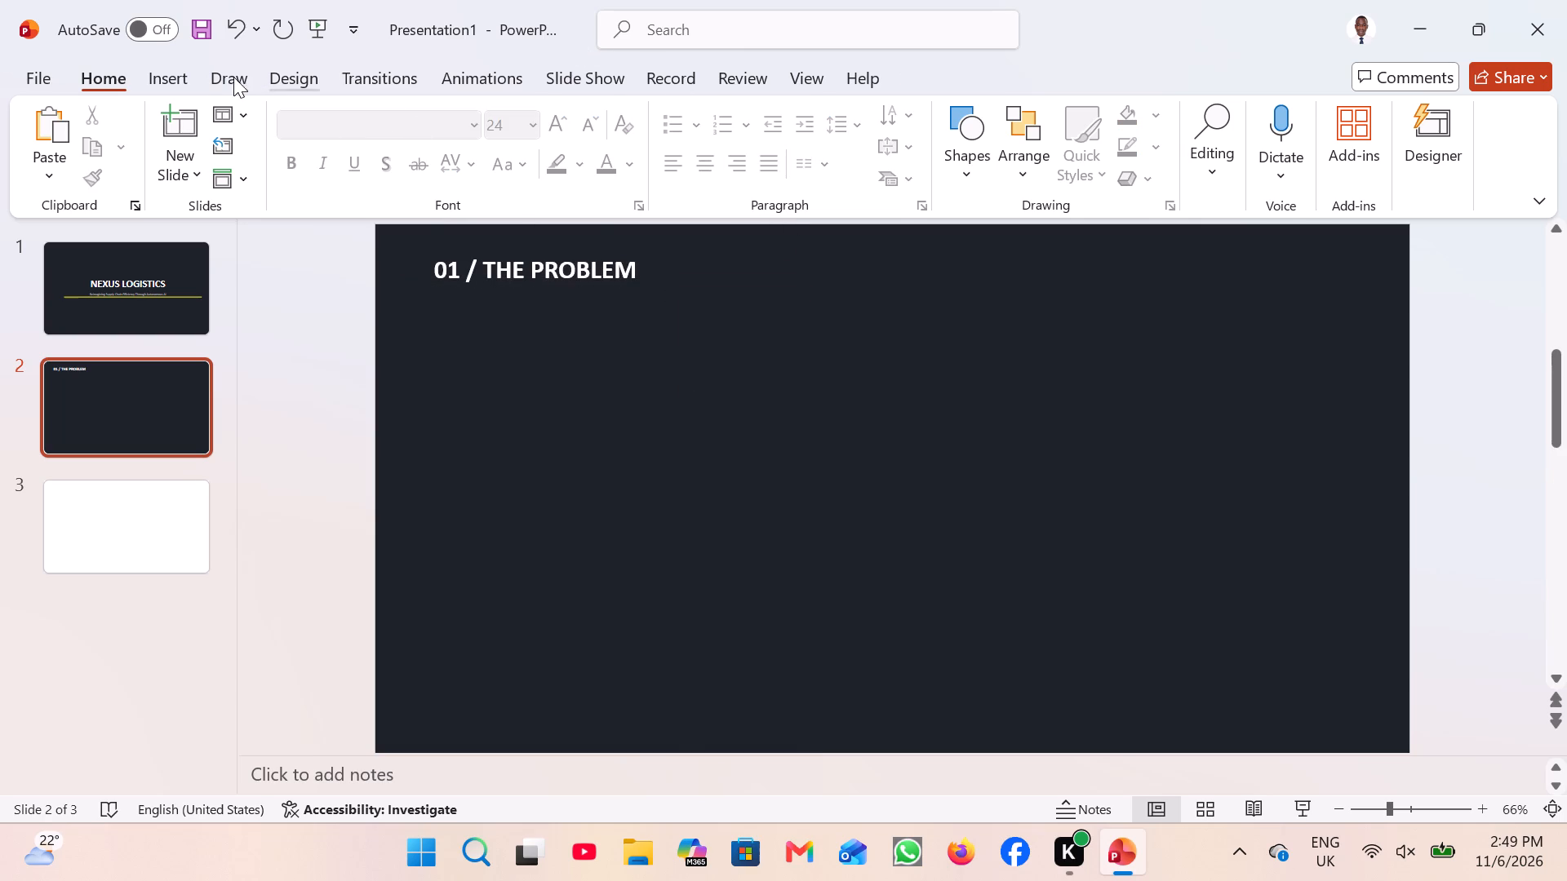
Add a text box below the "01 / THE PROBLEM" heading on slide 2 containing the text "PROBLEM".
{"action": "left_click", "coordinate": [180, 91]}
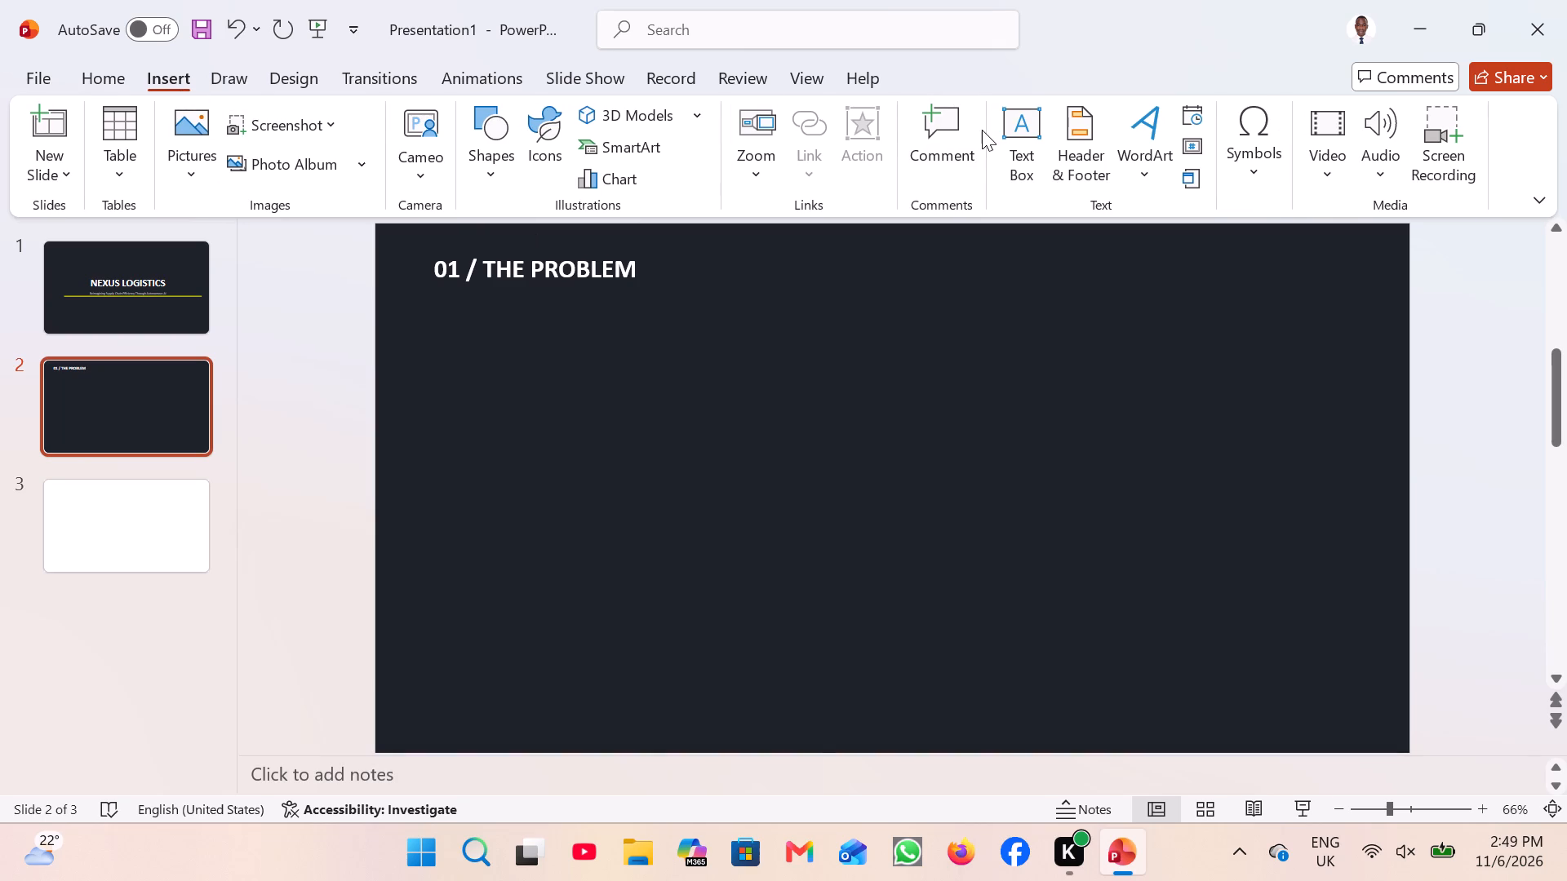
{"action": "left_click", "coordinate": [1022, 119]}
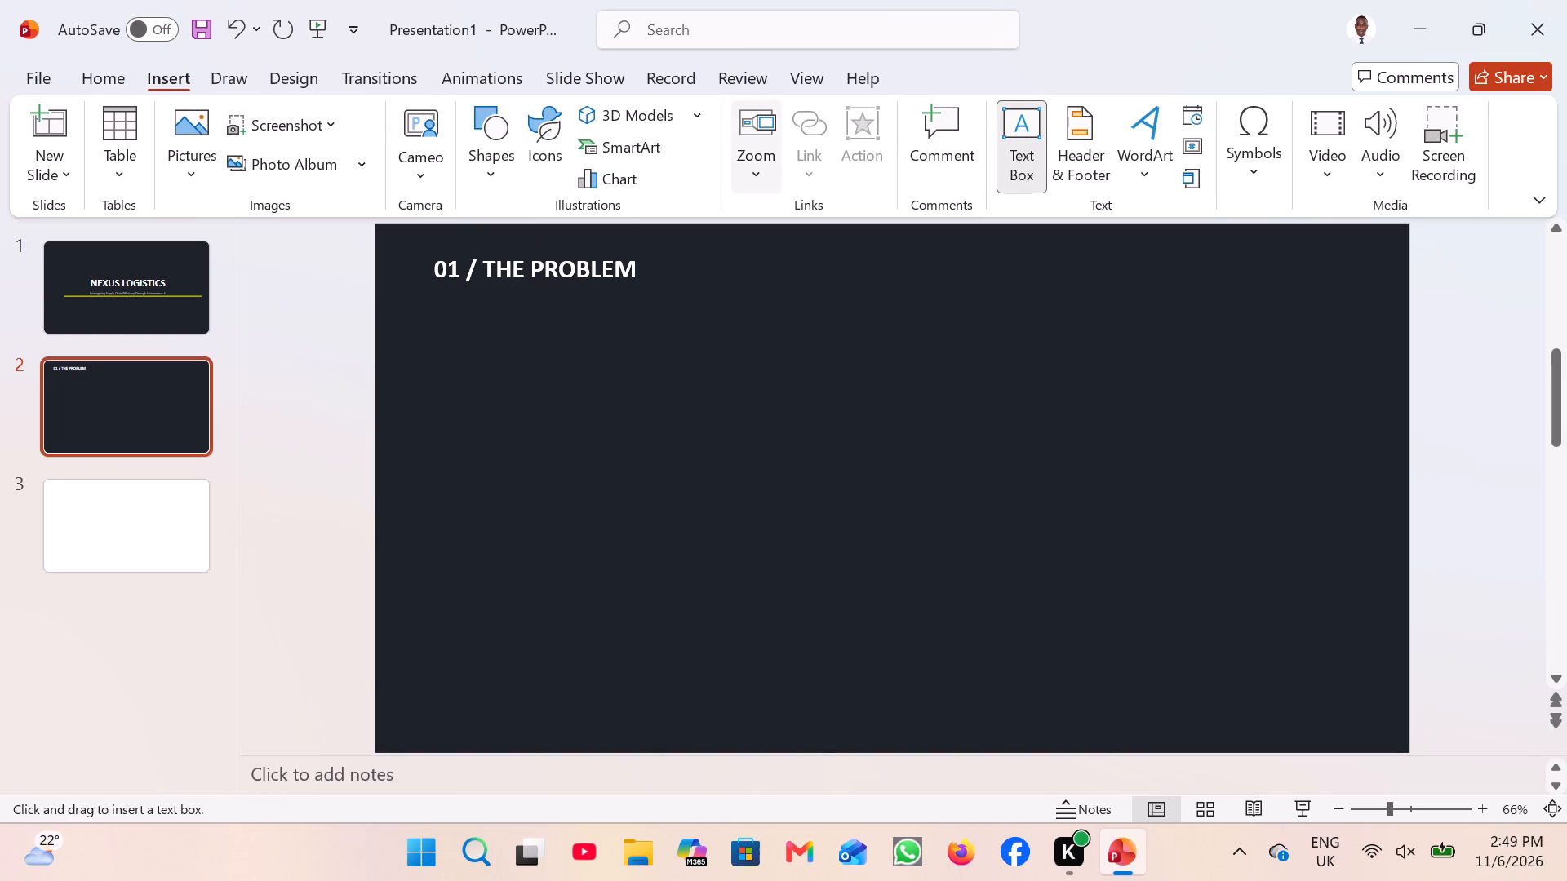
{"action": "left_click_drag", "start_coordinate": [402, 370], "coordinate": [634, 616]}
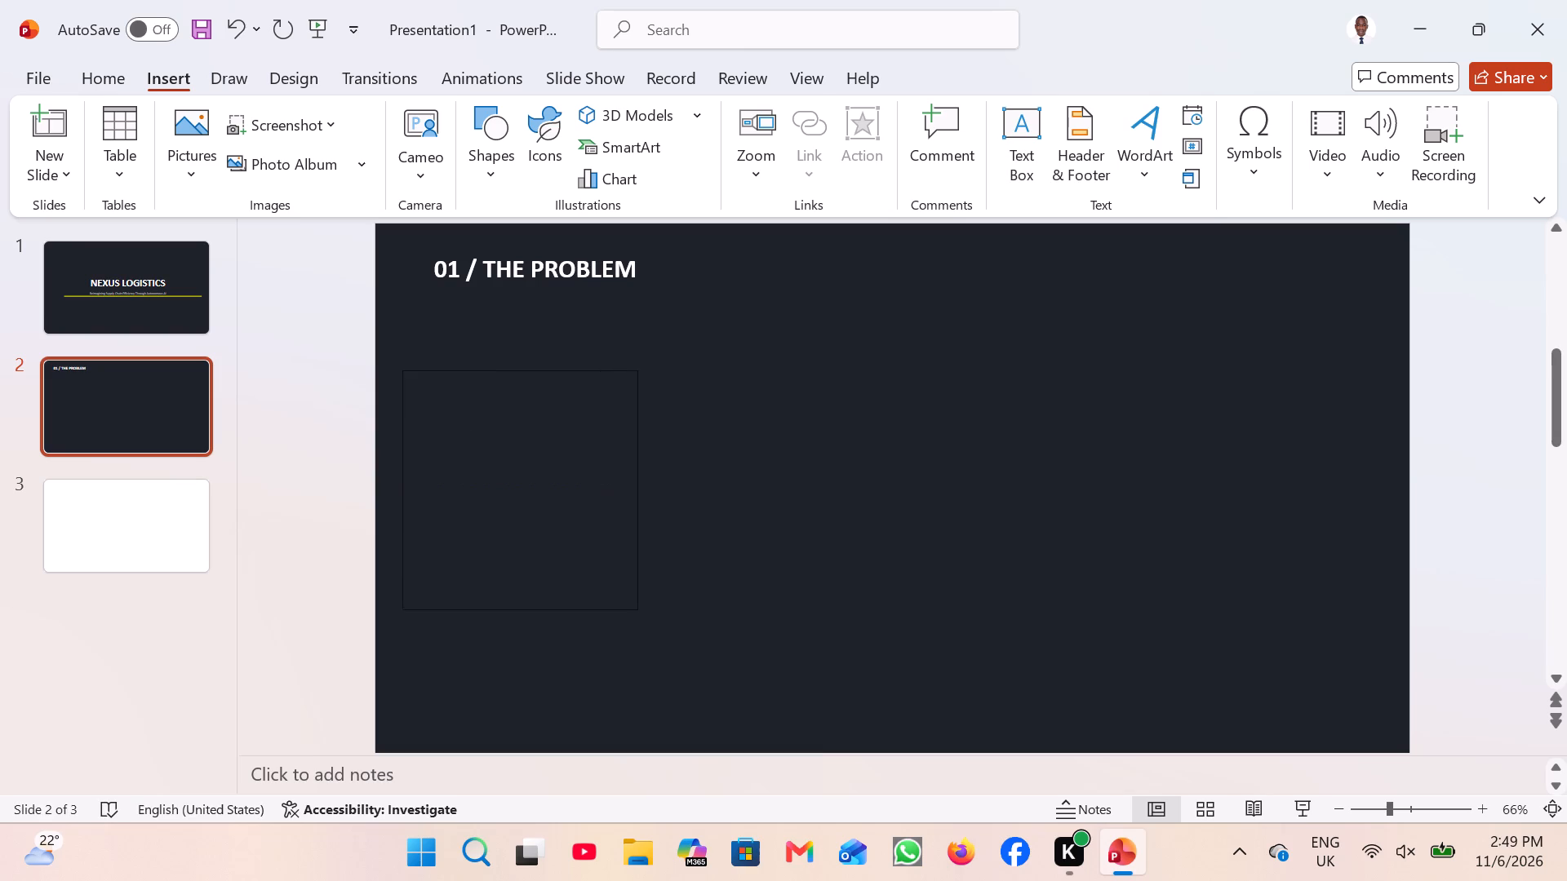
{"action": "left_click_drag", "start_coordinate": [634, 616], "coordinate": [663, 688]}
{"action": "left_click_drag", "start_coordinate": [663, 688], "coordinate": [726, 719]}
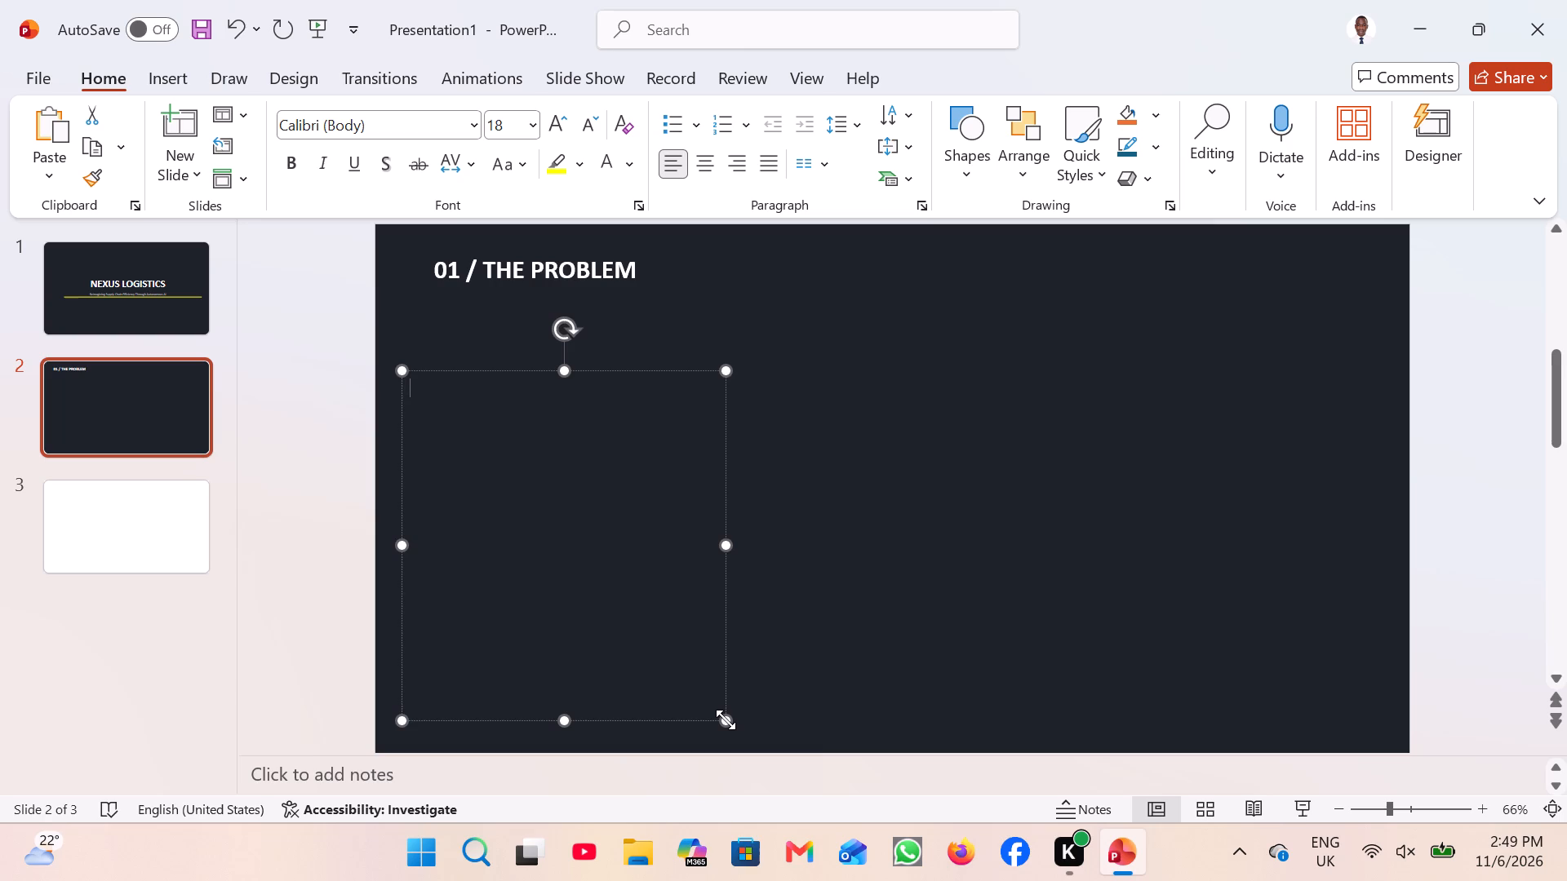
{"action": "type", "text": "PR"}
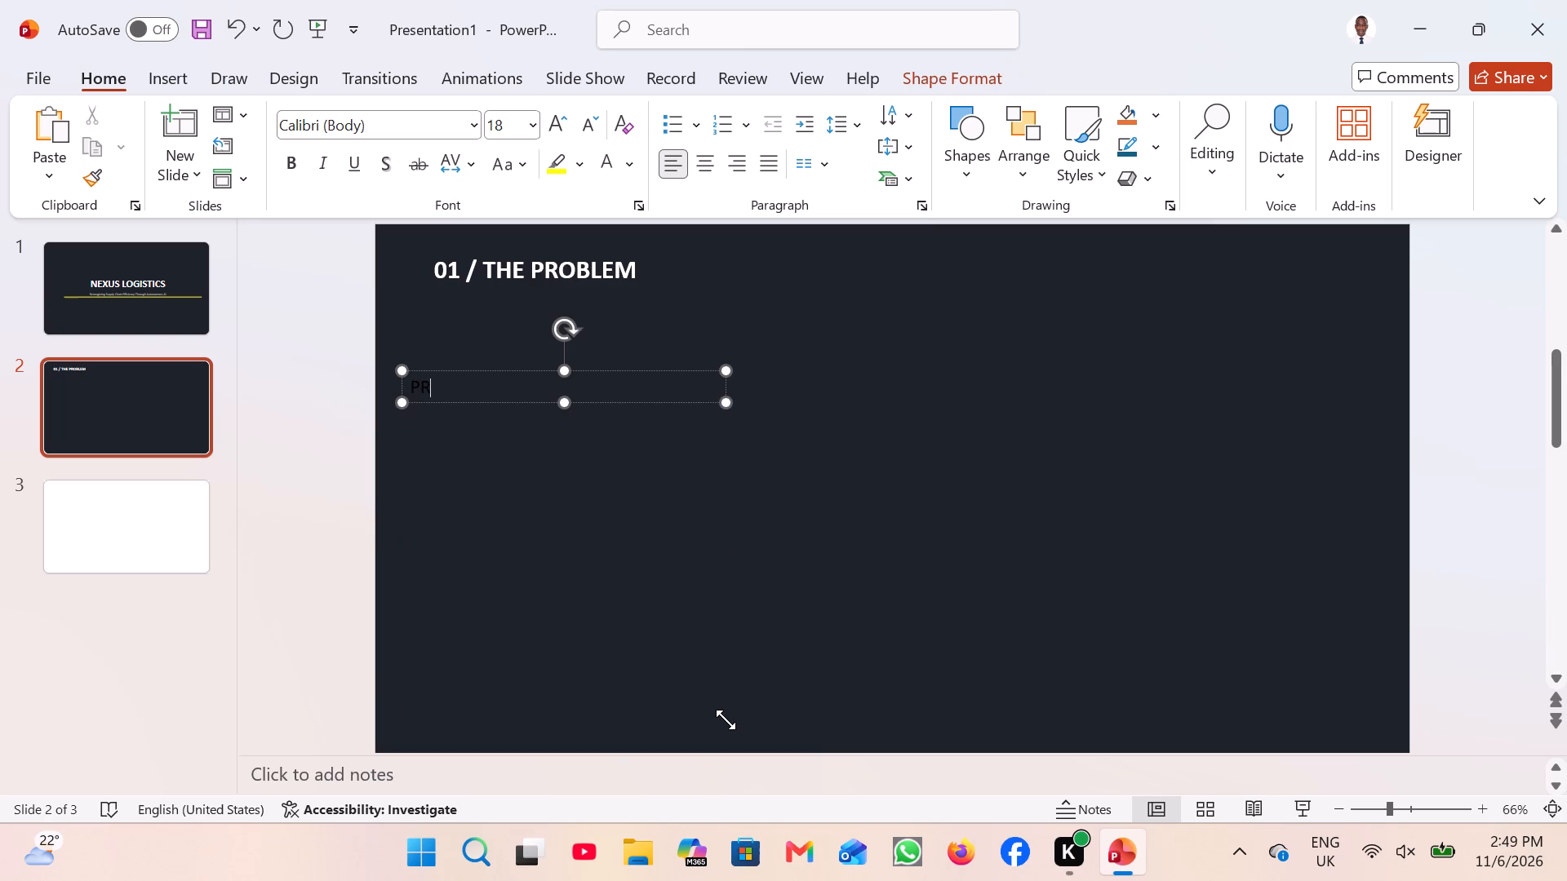
{"action": "type", "text": "OBLEM"}
Change the font colour of the new "PROBLEM" text to white and deselect it.
{"action": "double_click", "coordinate": [478, 374]}
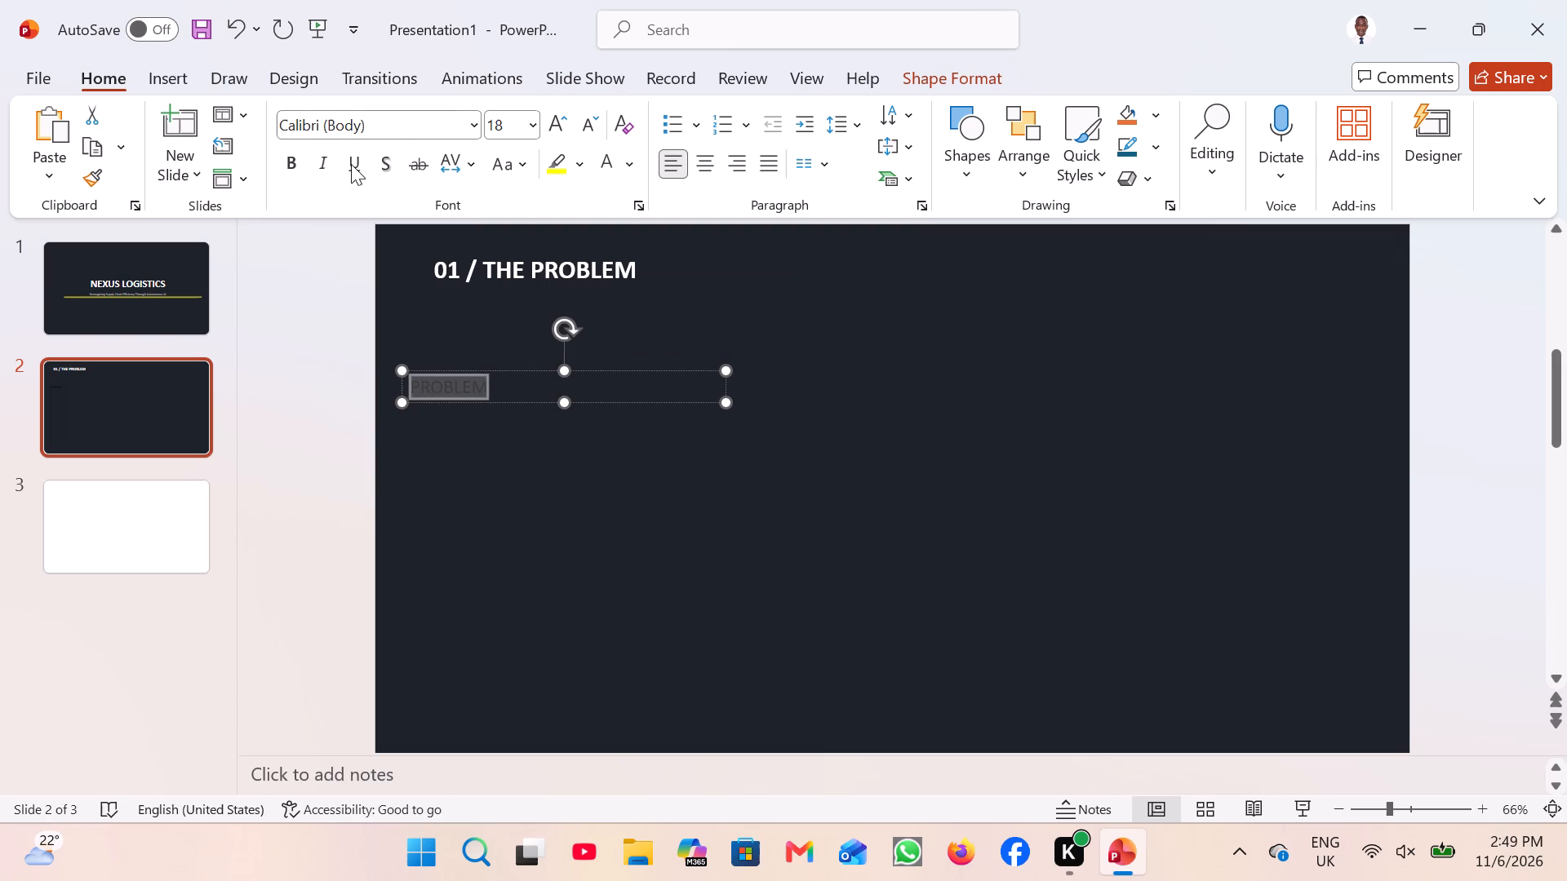
{"action": "left_click", "coordinate": [506, 172]}
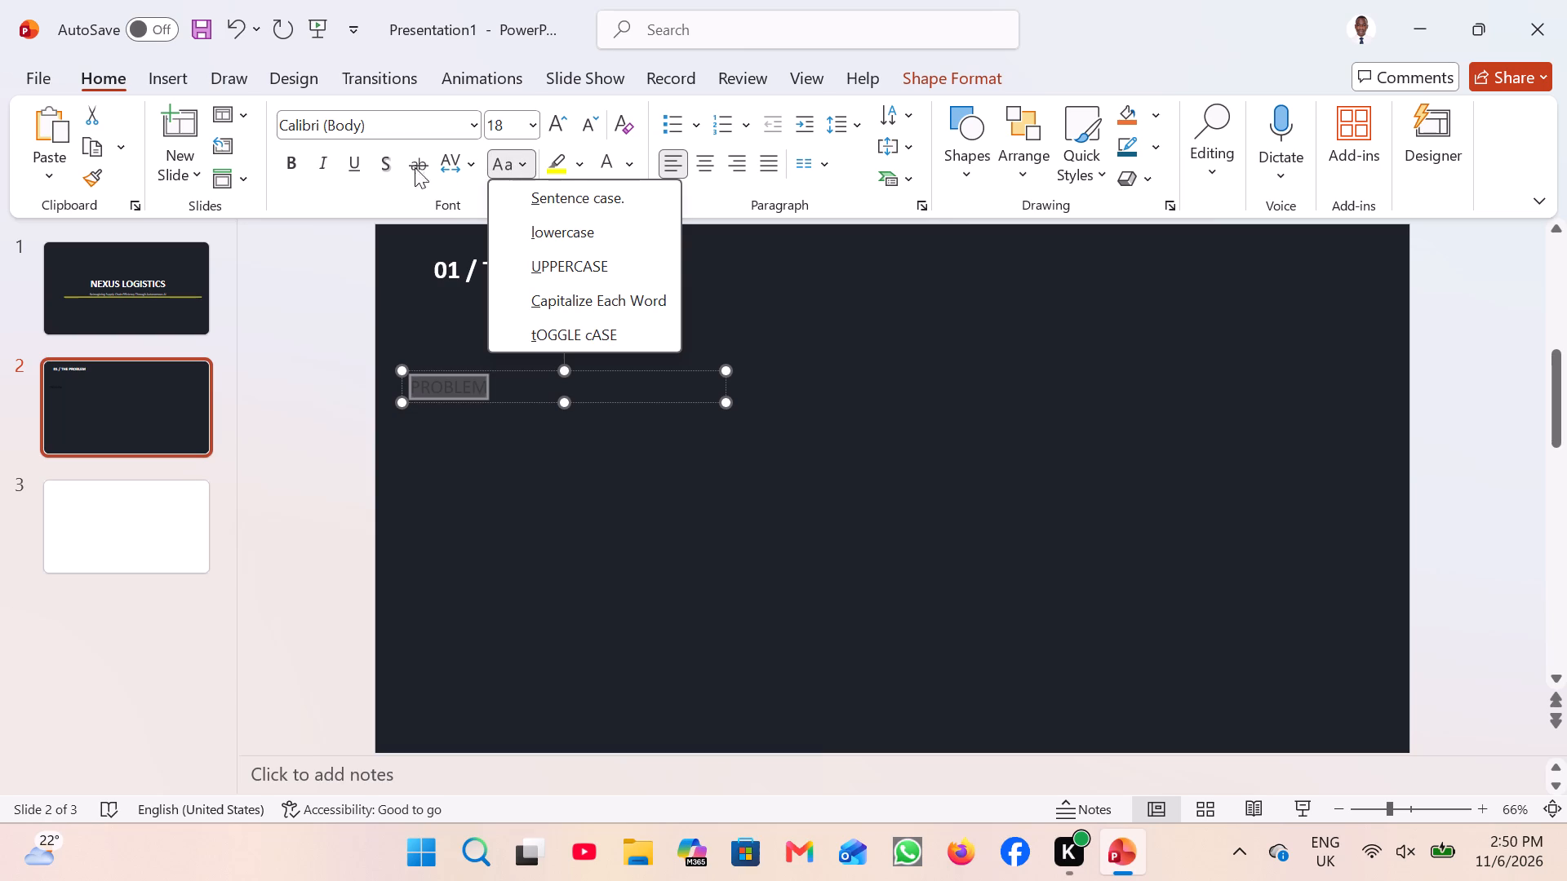
{"action": "left_click", "coordinate": [348, 184]}
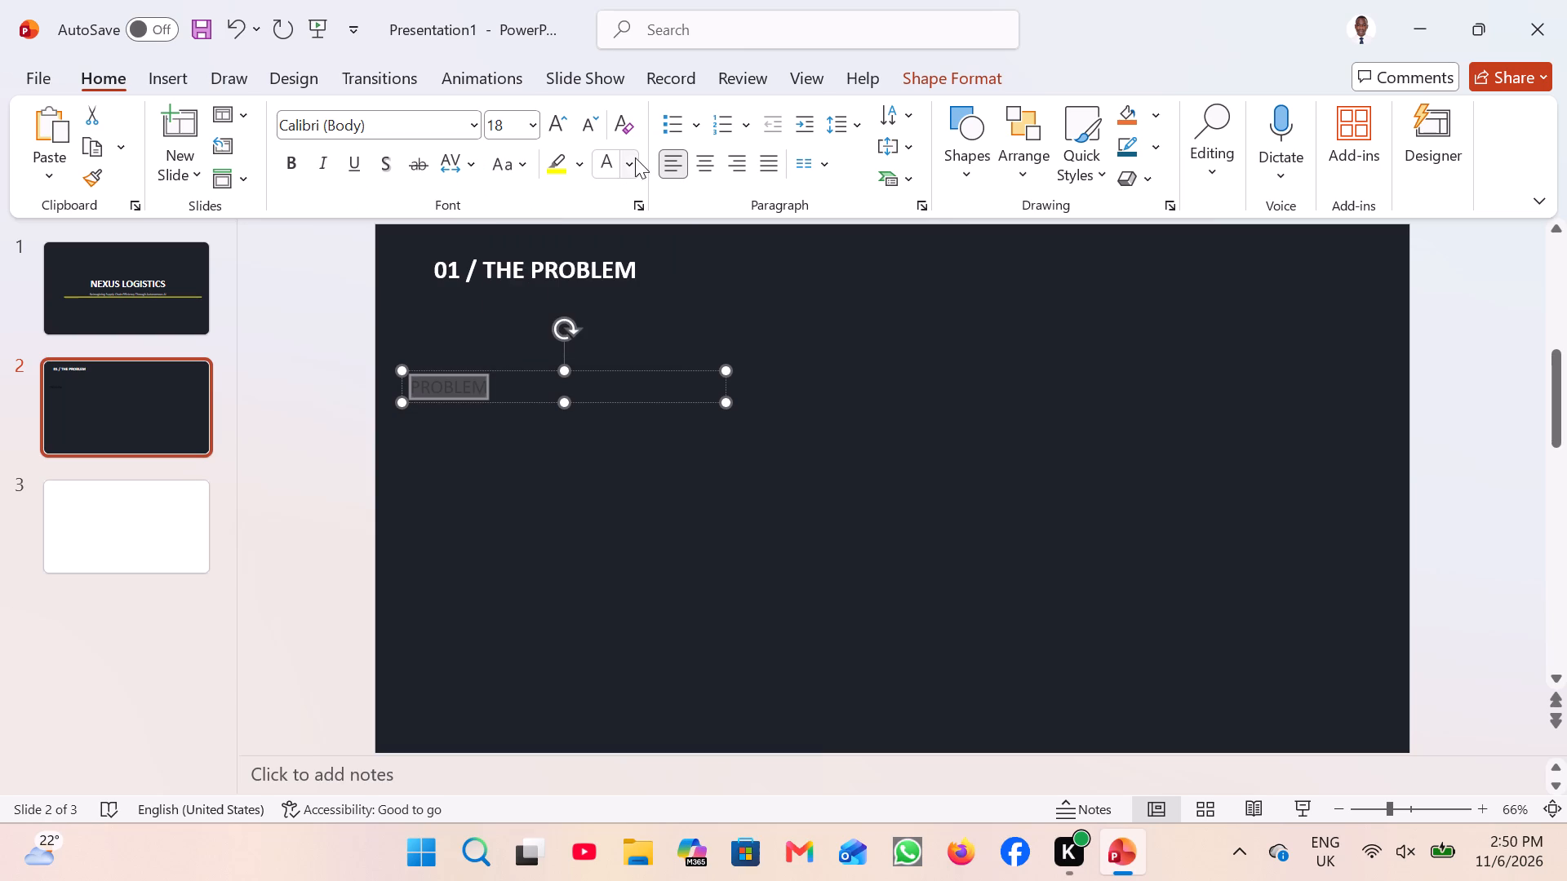
{"action": "left_click", "coordinate": [594, 162]}
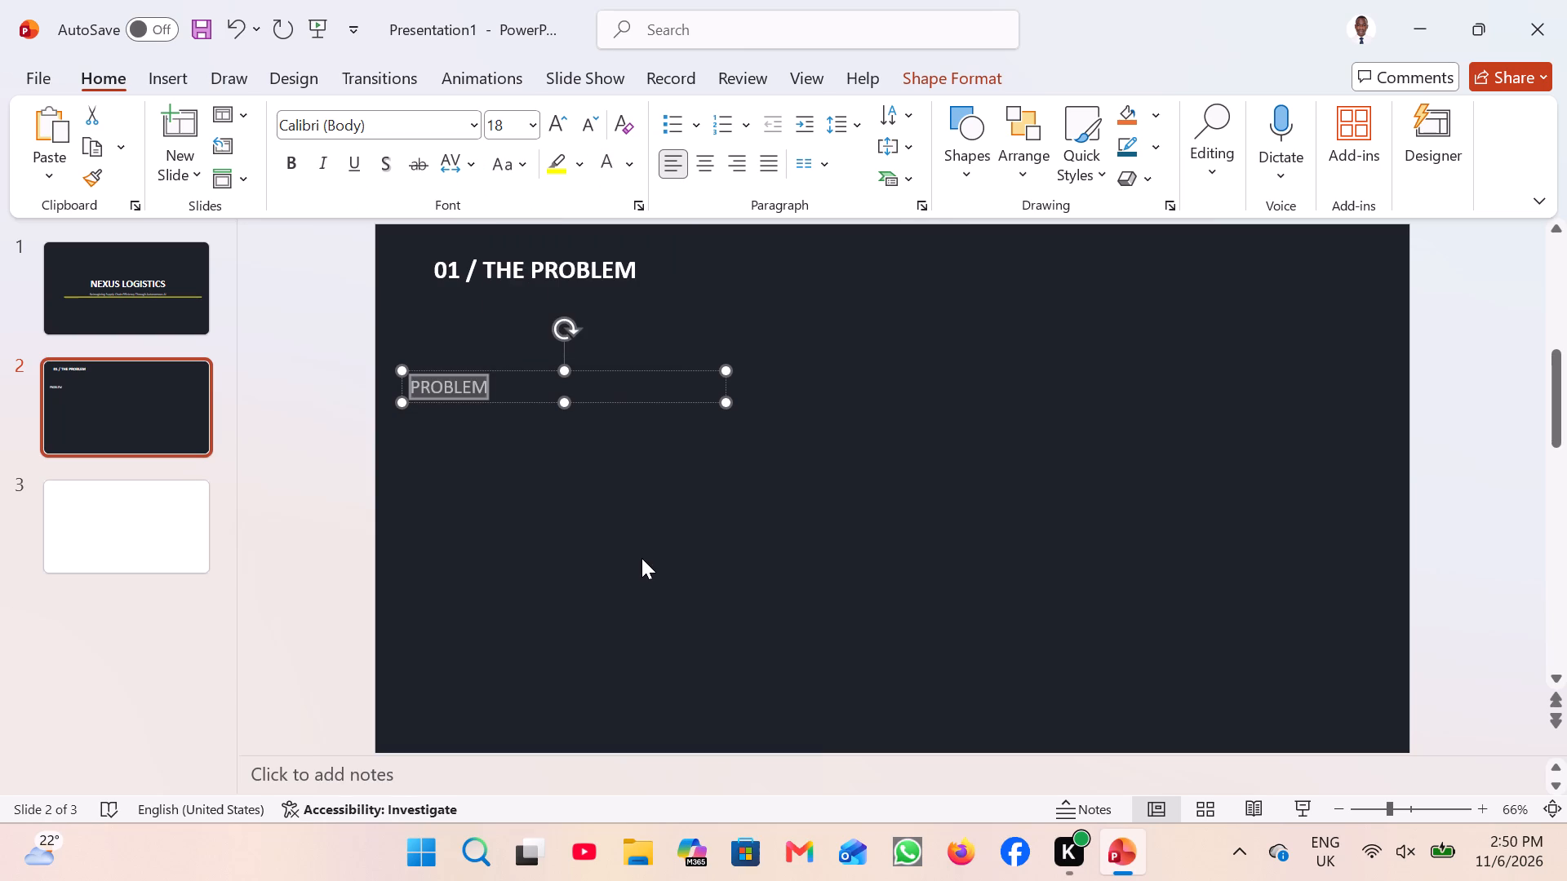
{"action": "left_click", "coordinate": [641, 558]}
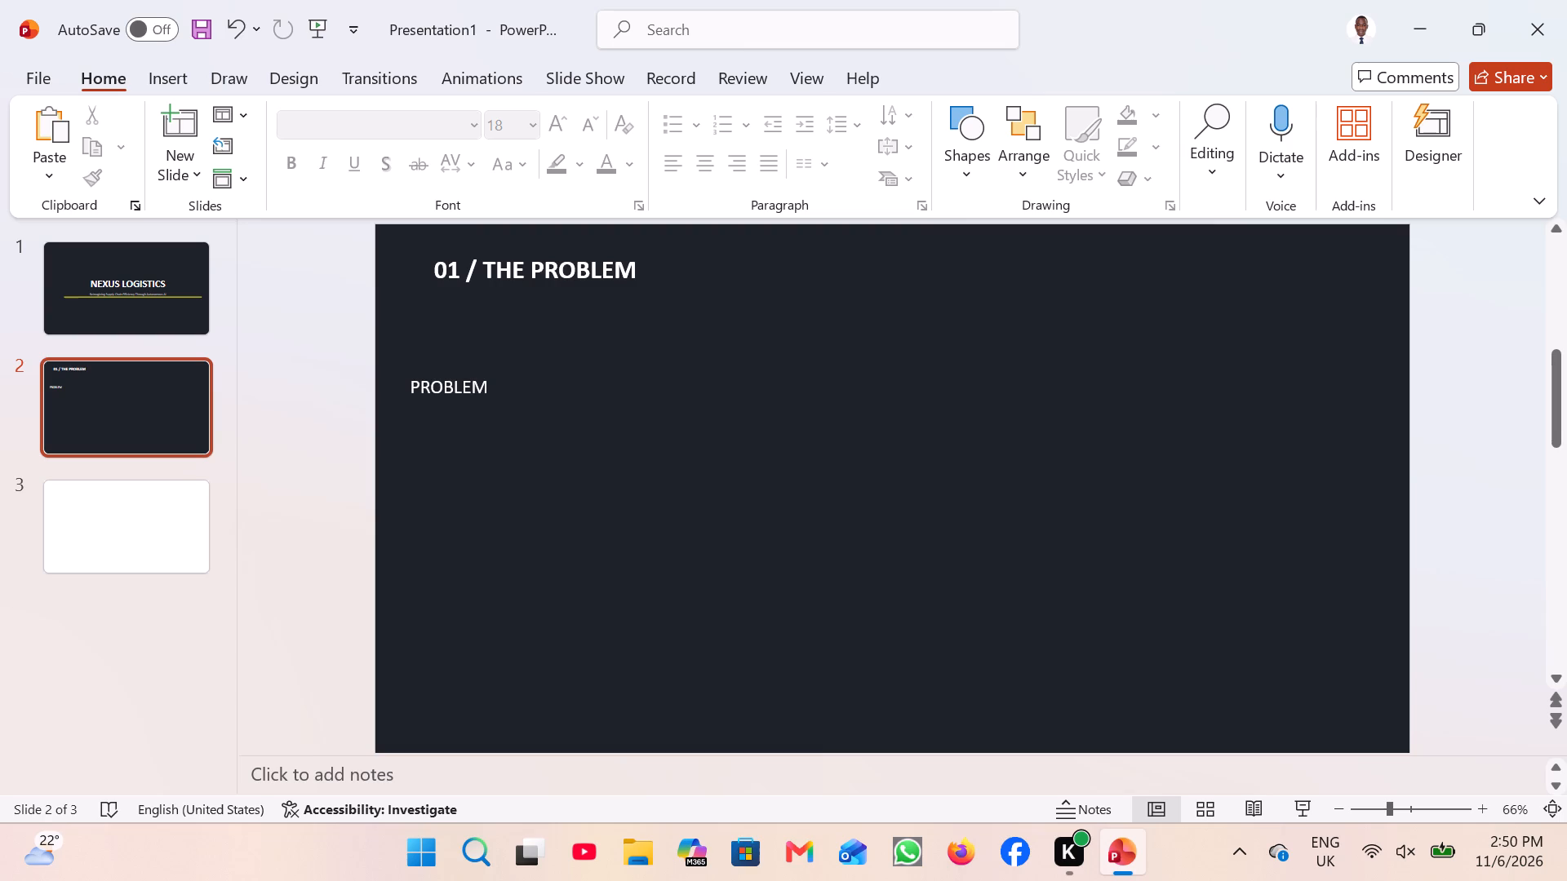
Set the "PROBLEM" body text to font size 16 with 2.0 line spacing.
{"action": "double_click", "coordinate": [479, 388]}
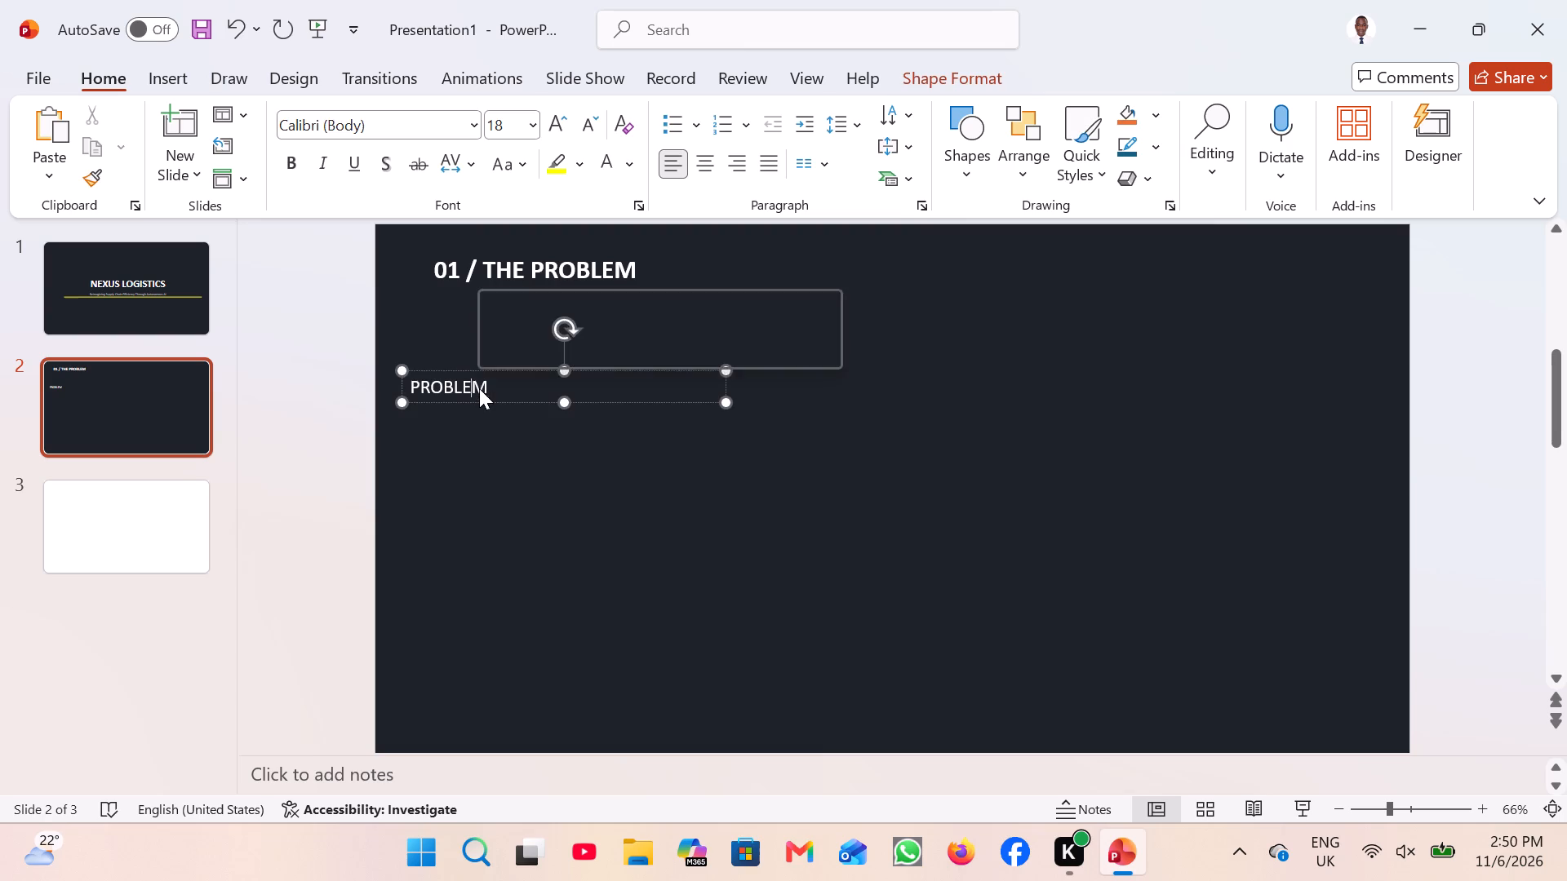
{"action": "left_click", "coordinate": [512, 118]}
{"action": "key", "text": "1"}
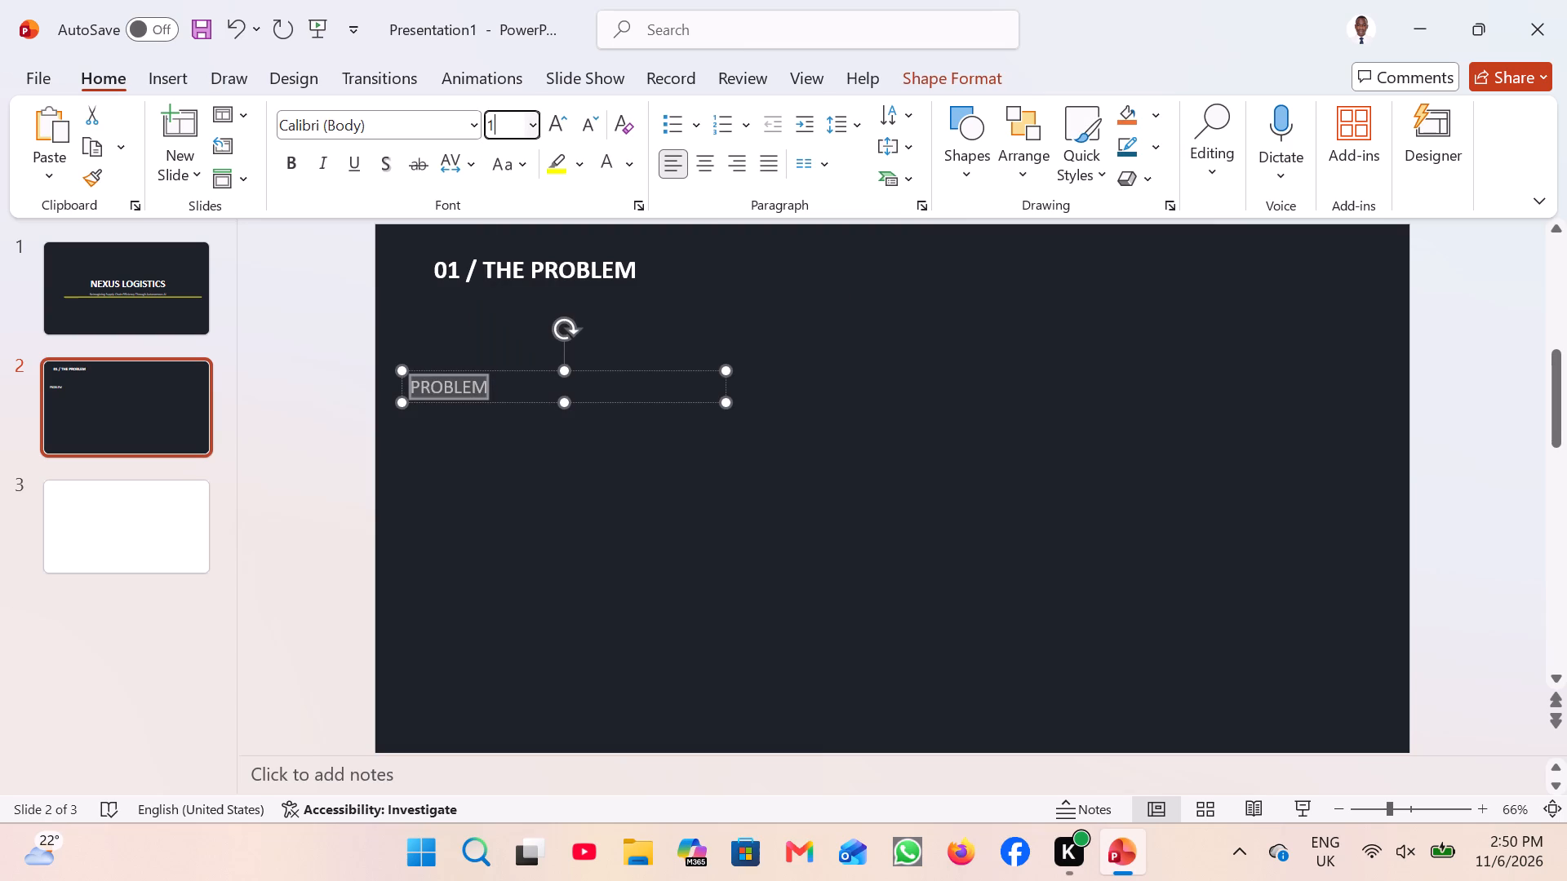
{"action": "key", "text": "6"}
{"action": "left_click", "coordinate": [844, 126]}
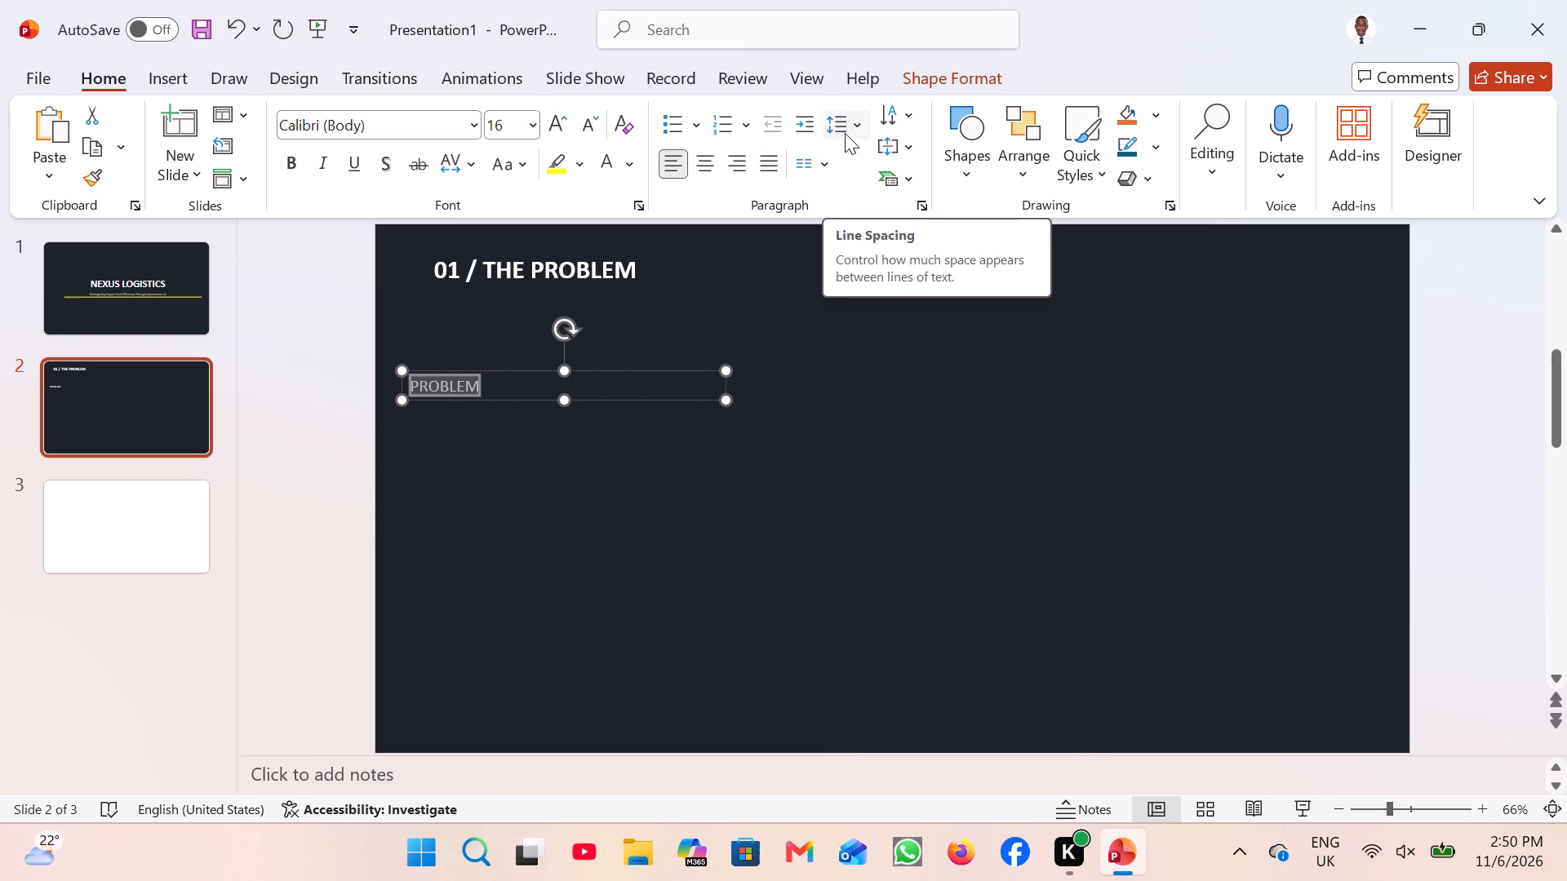
{"action": "left_click", "coordinate": [847, 127]}
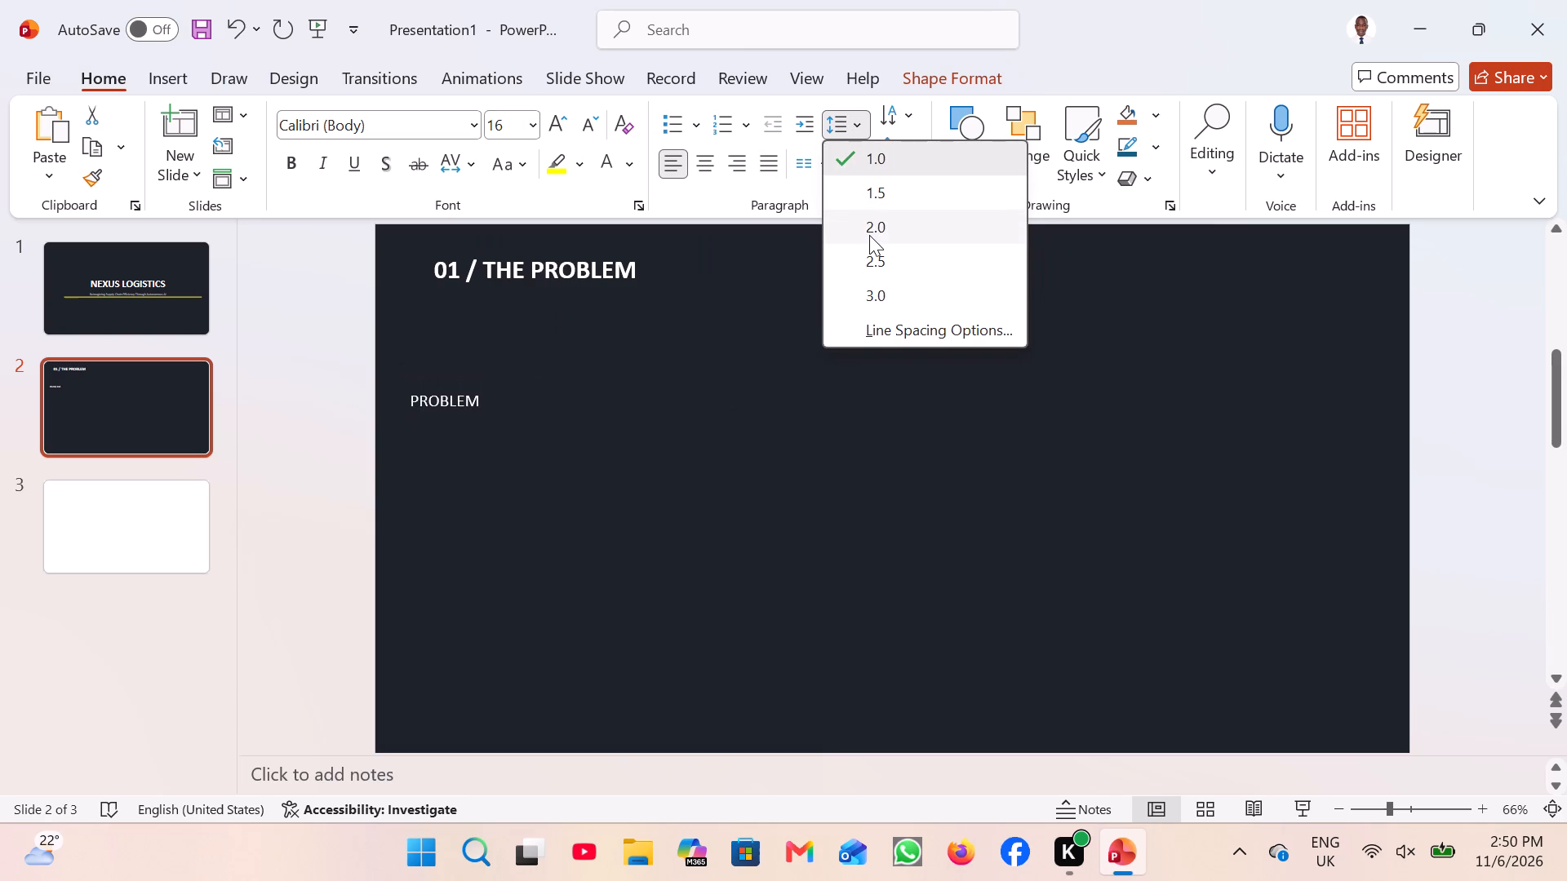
{"action": "left_click", "coordinate": [869, 238]}
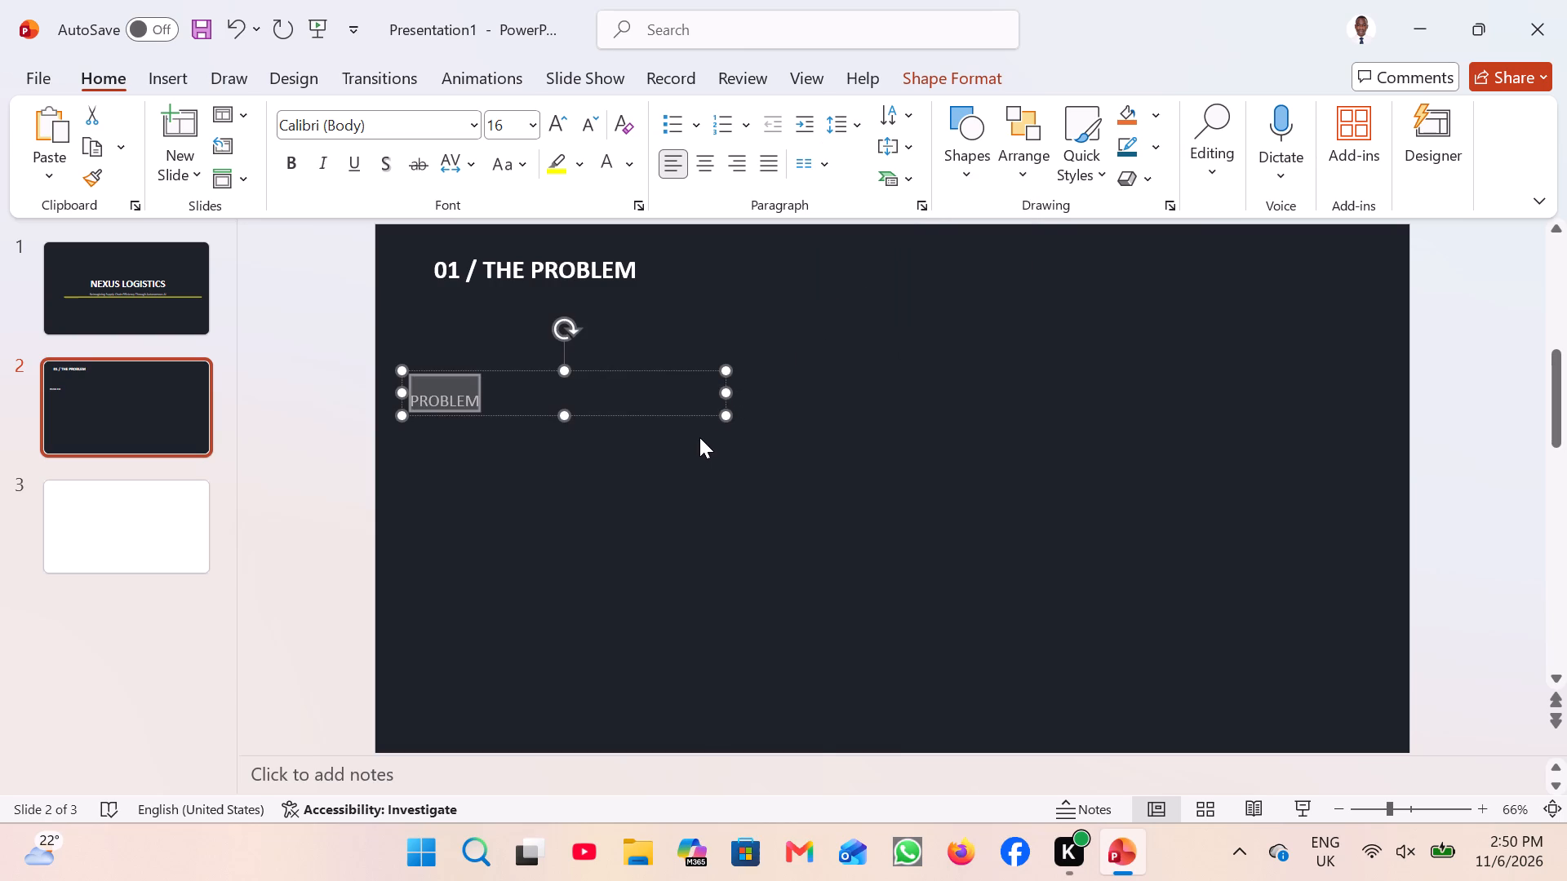
{"action": "left_click", "coordinate": [637, 471]}
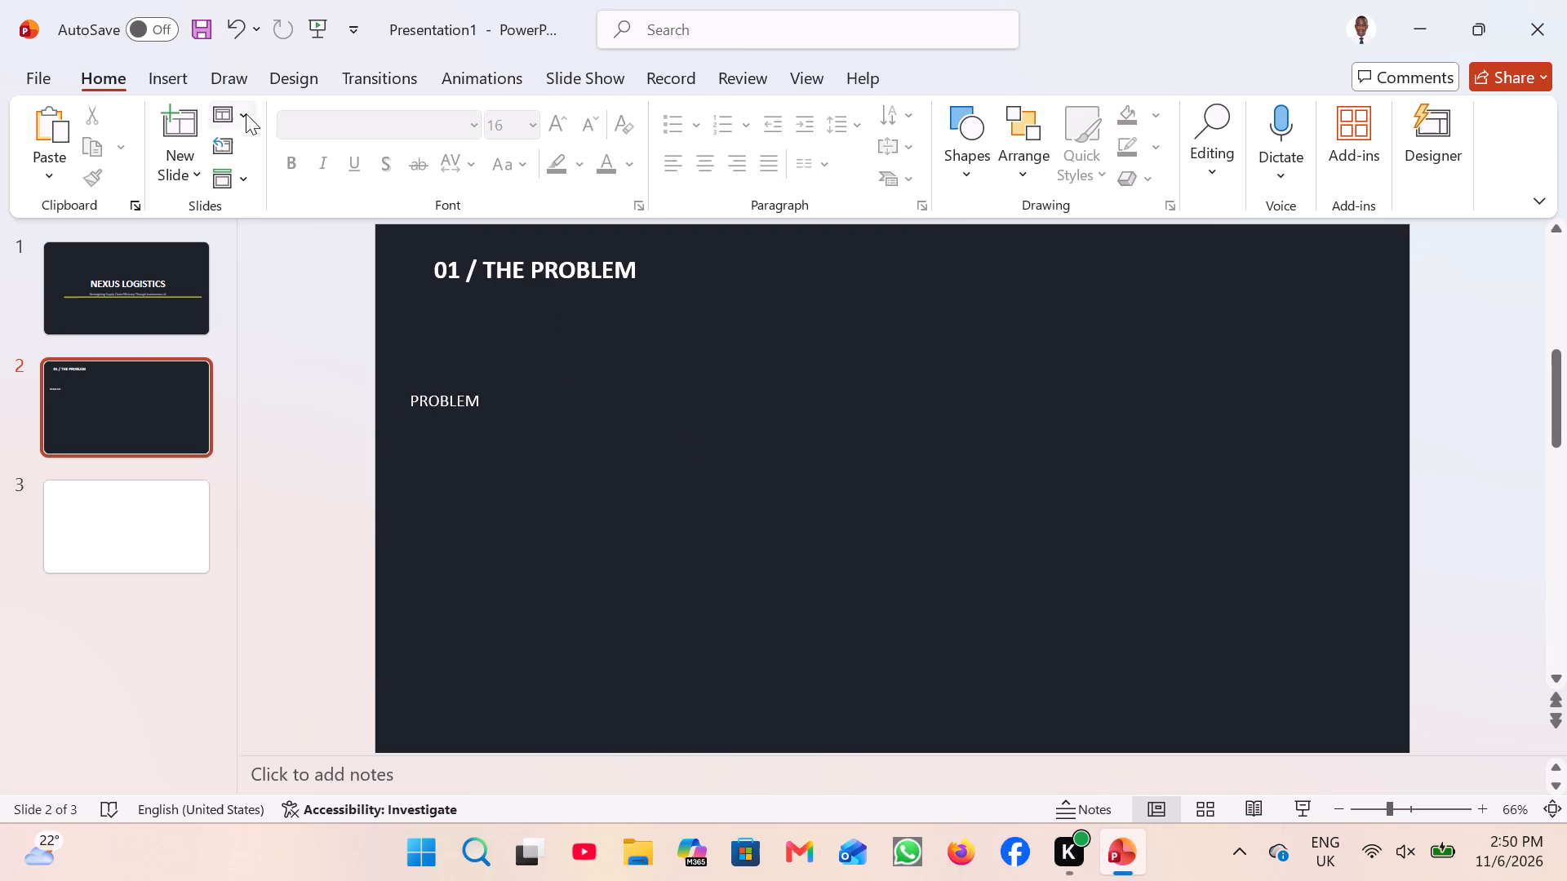
Draw a rounded rectangle about 4.1" high and 6.07" wide on the right half of slide 2.
{"action": "left_click", "coordinate": [175, 86]}
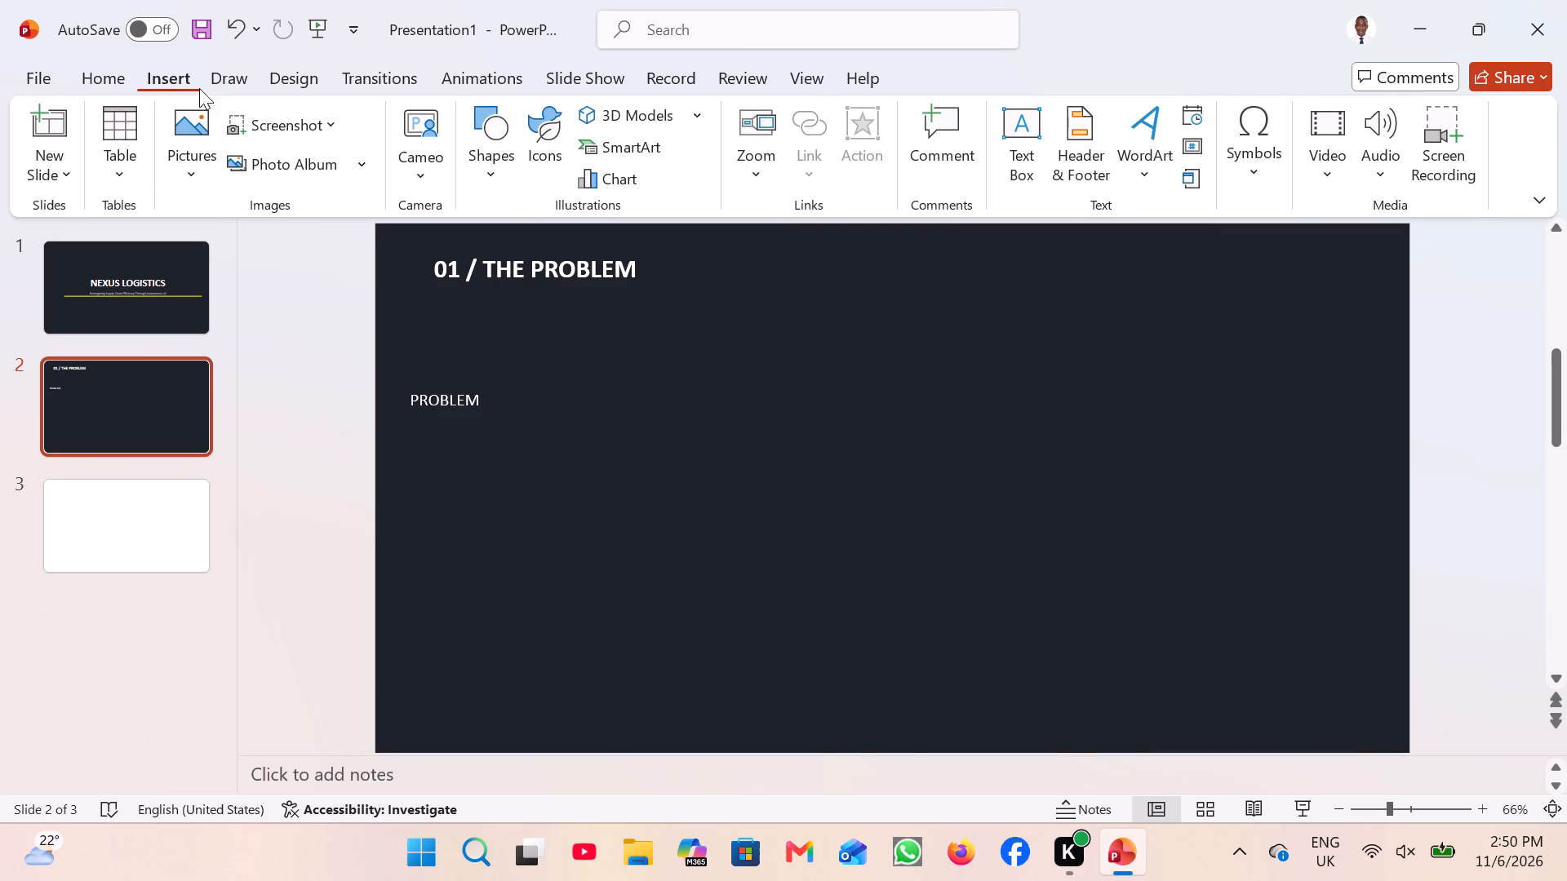
{"action": "left_click", "coordinate": [491, 152]}
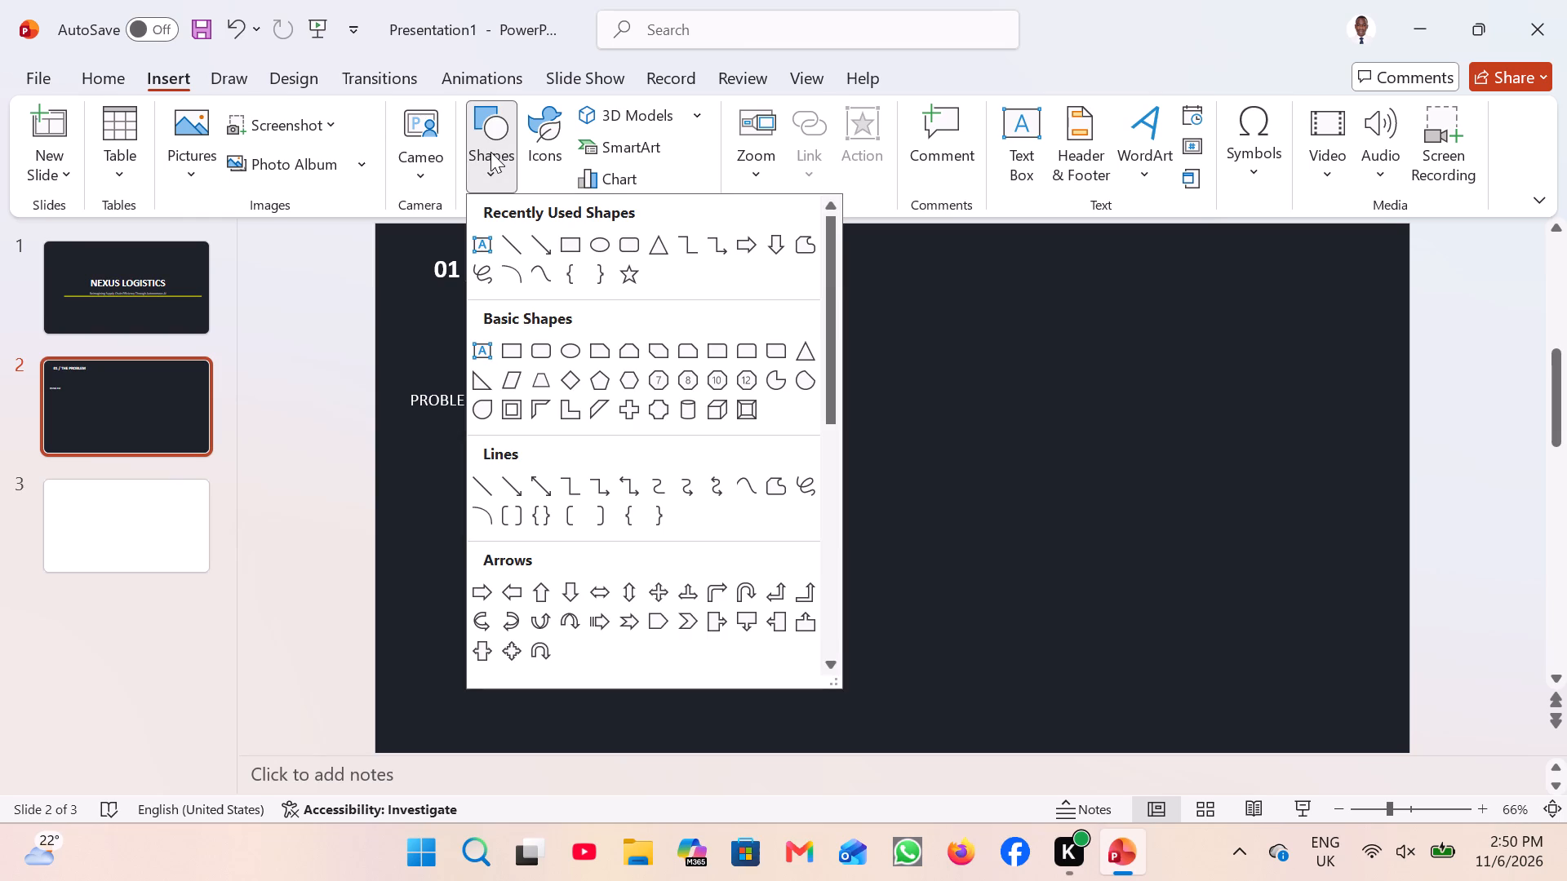
{"action": "left_click", "coordinate": [628, 239]}
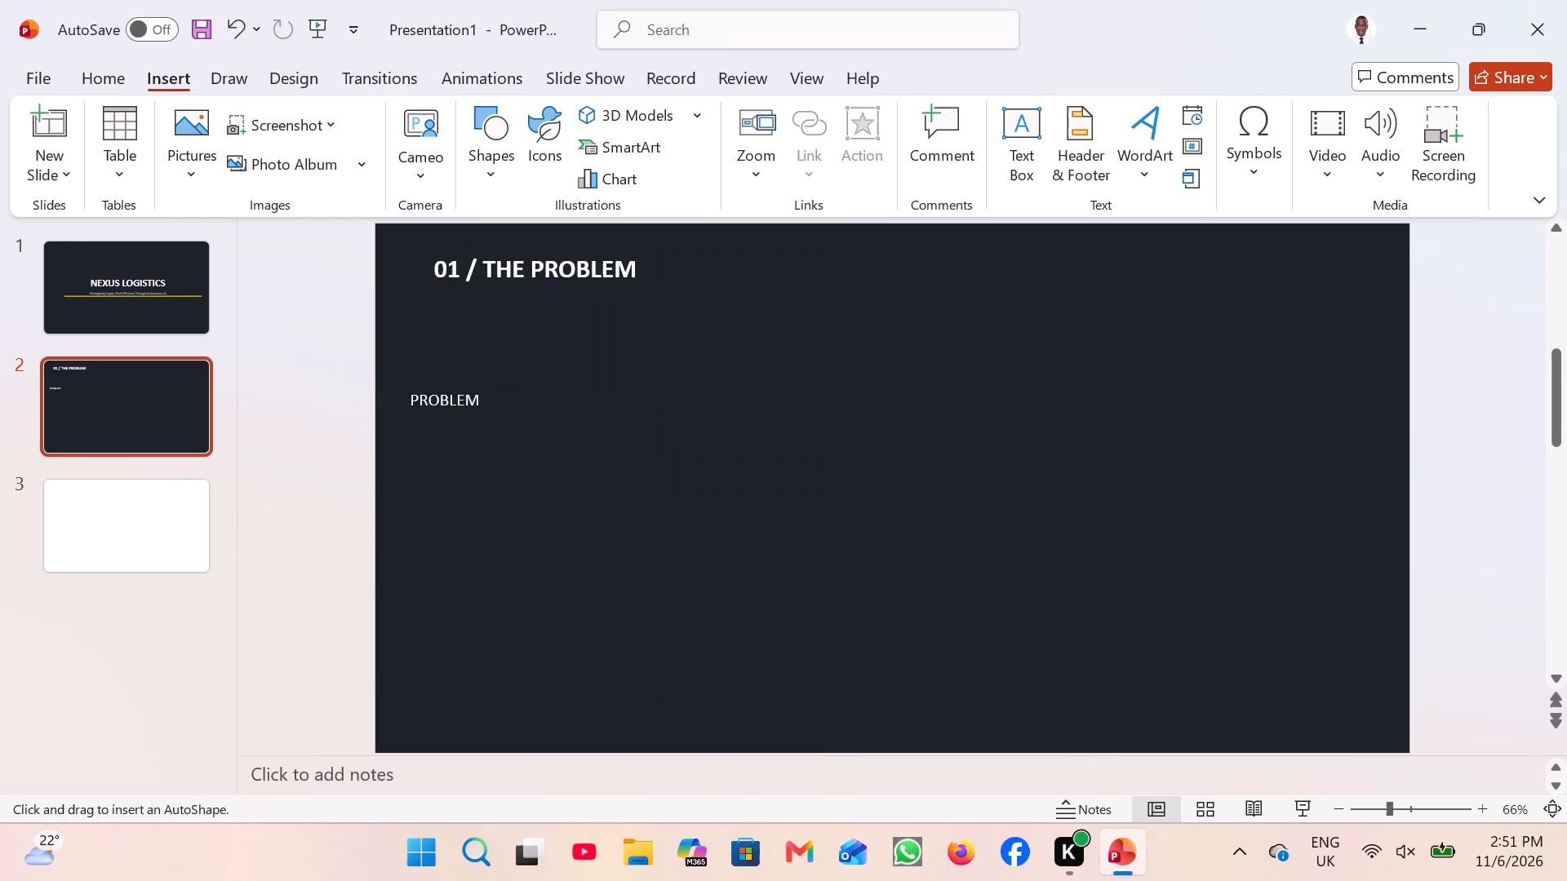
{"action": "left_click_drag", "start_coordinate": [912, 343], "coordinate": [1187, 714]}
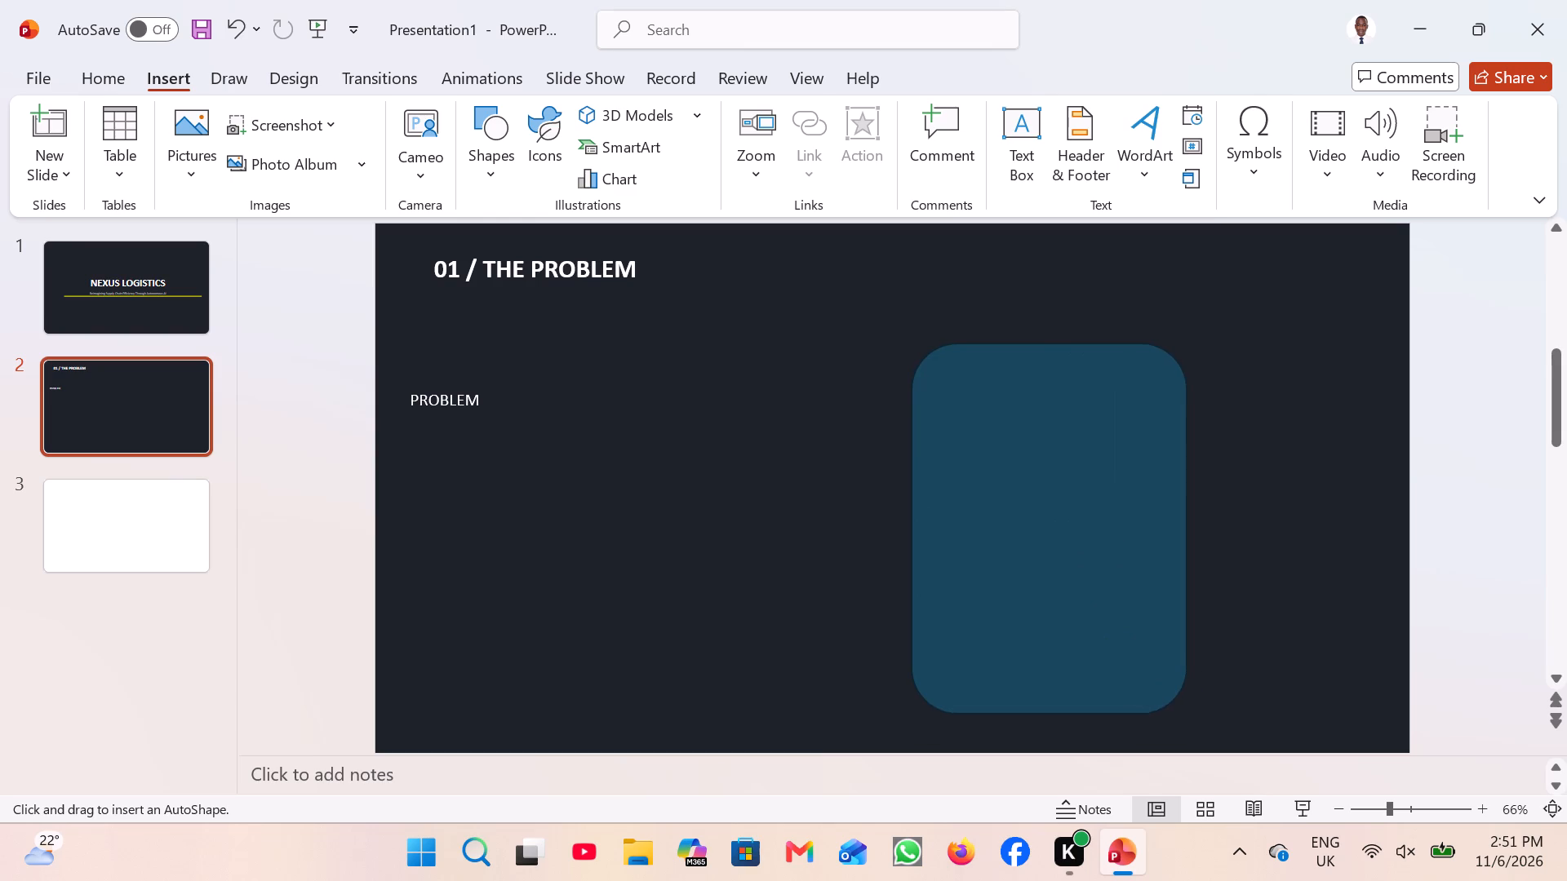
{"action": "left_click_drag", "start_coordinate": [1187, 714], "coordinate": [1378, 661]}
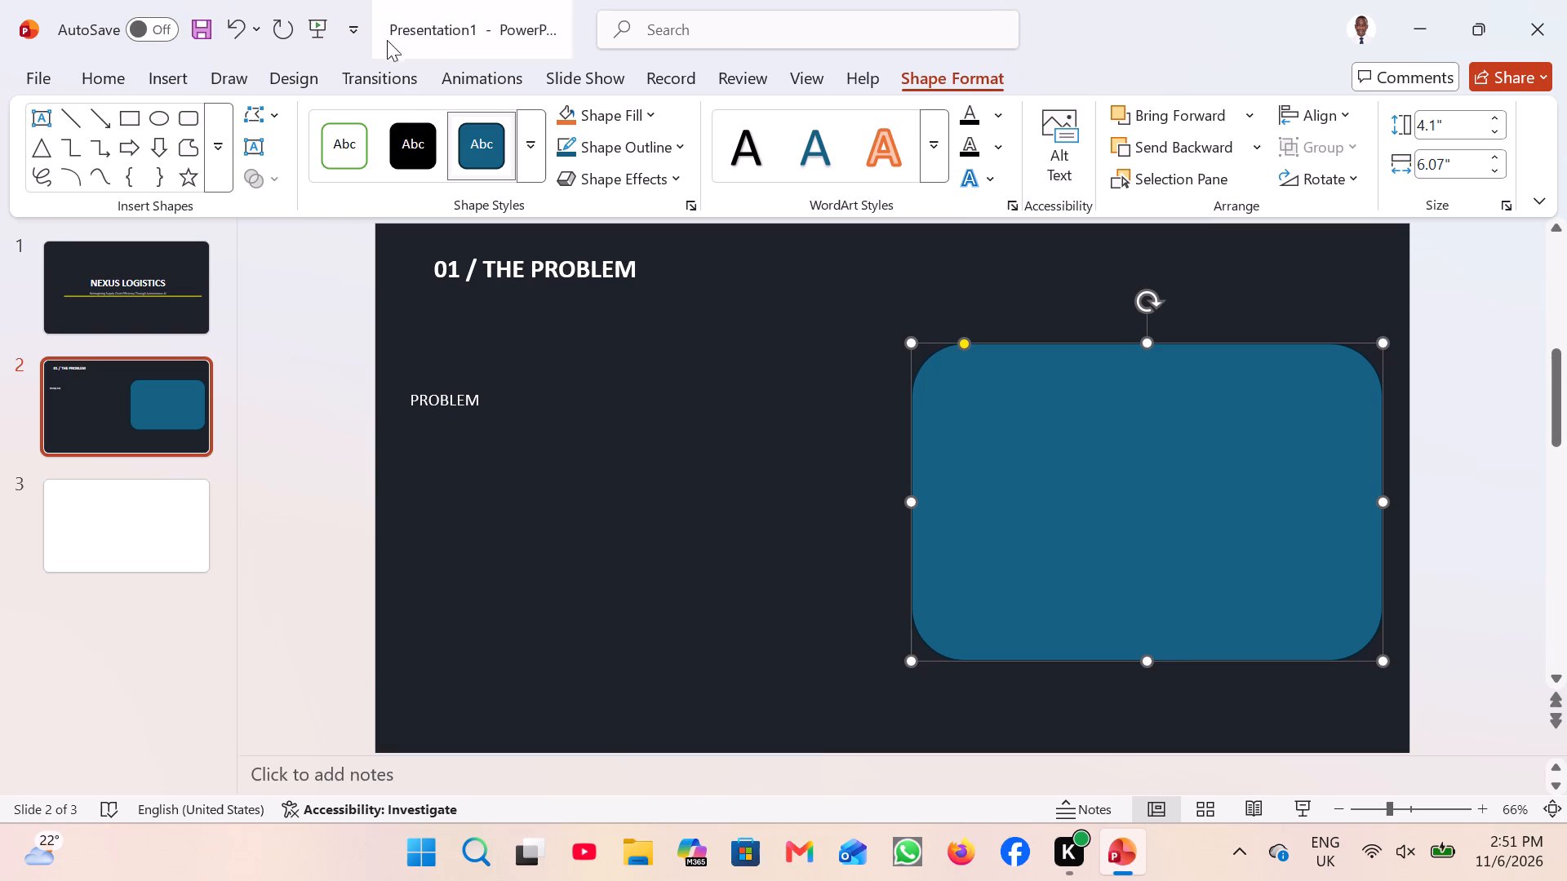
Fill the rounded rectangle with a light grey theme colour.
{"action": "left_click", "coordinate": [608, 118]}
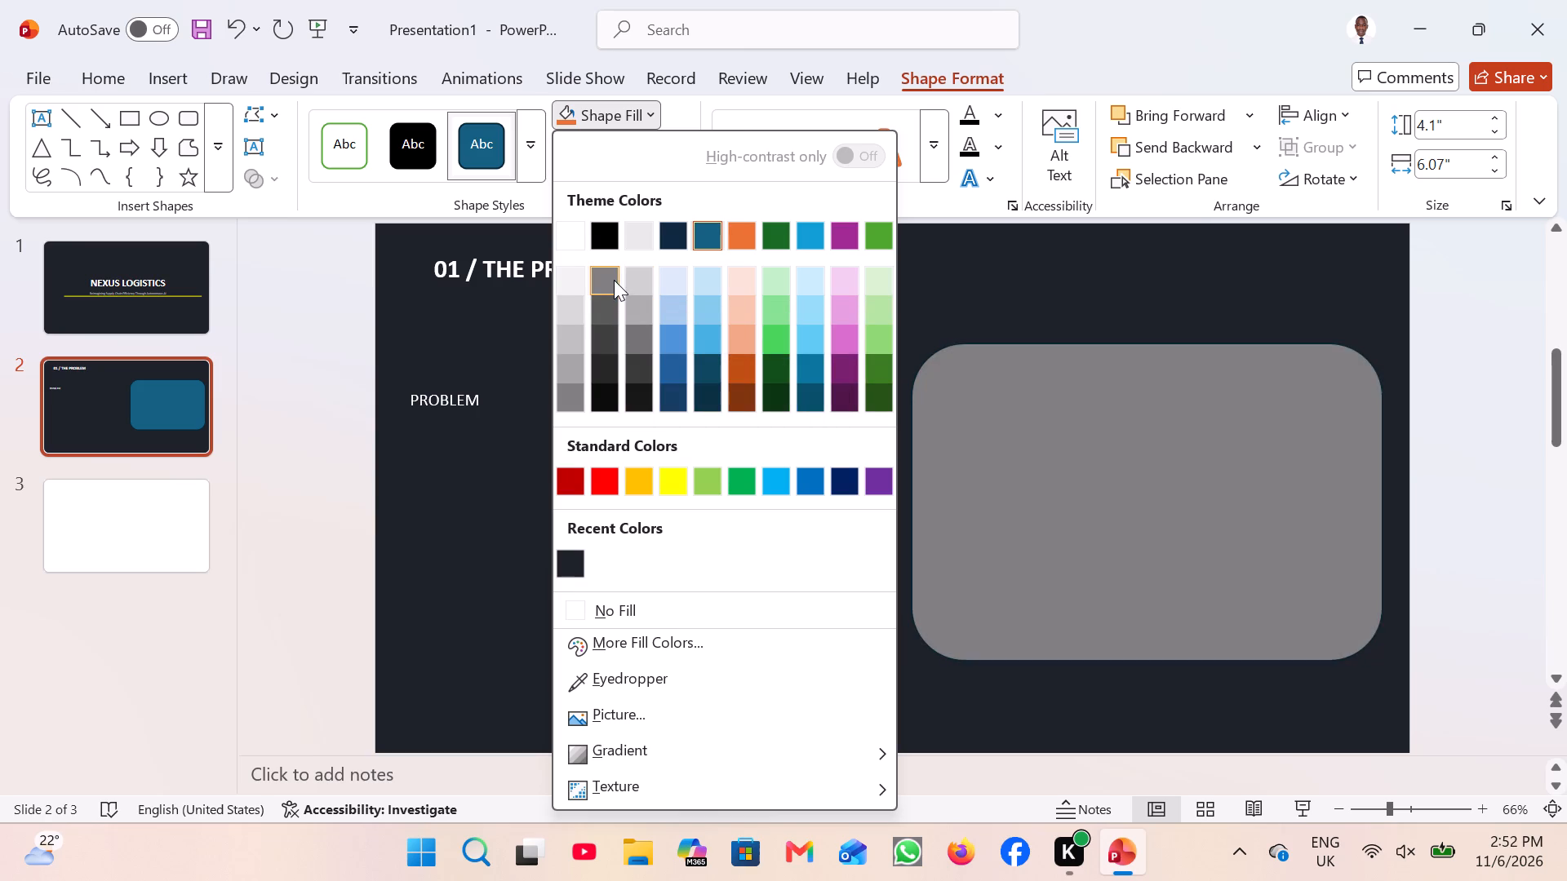
{"action": "left_click", "coordinate": [628, 279]}
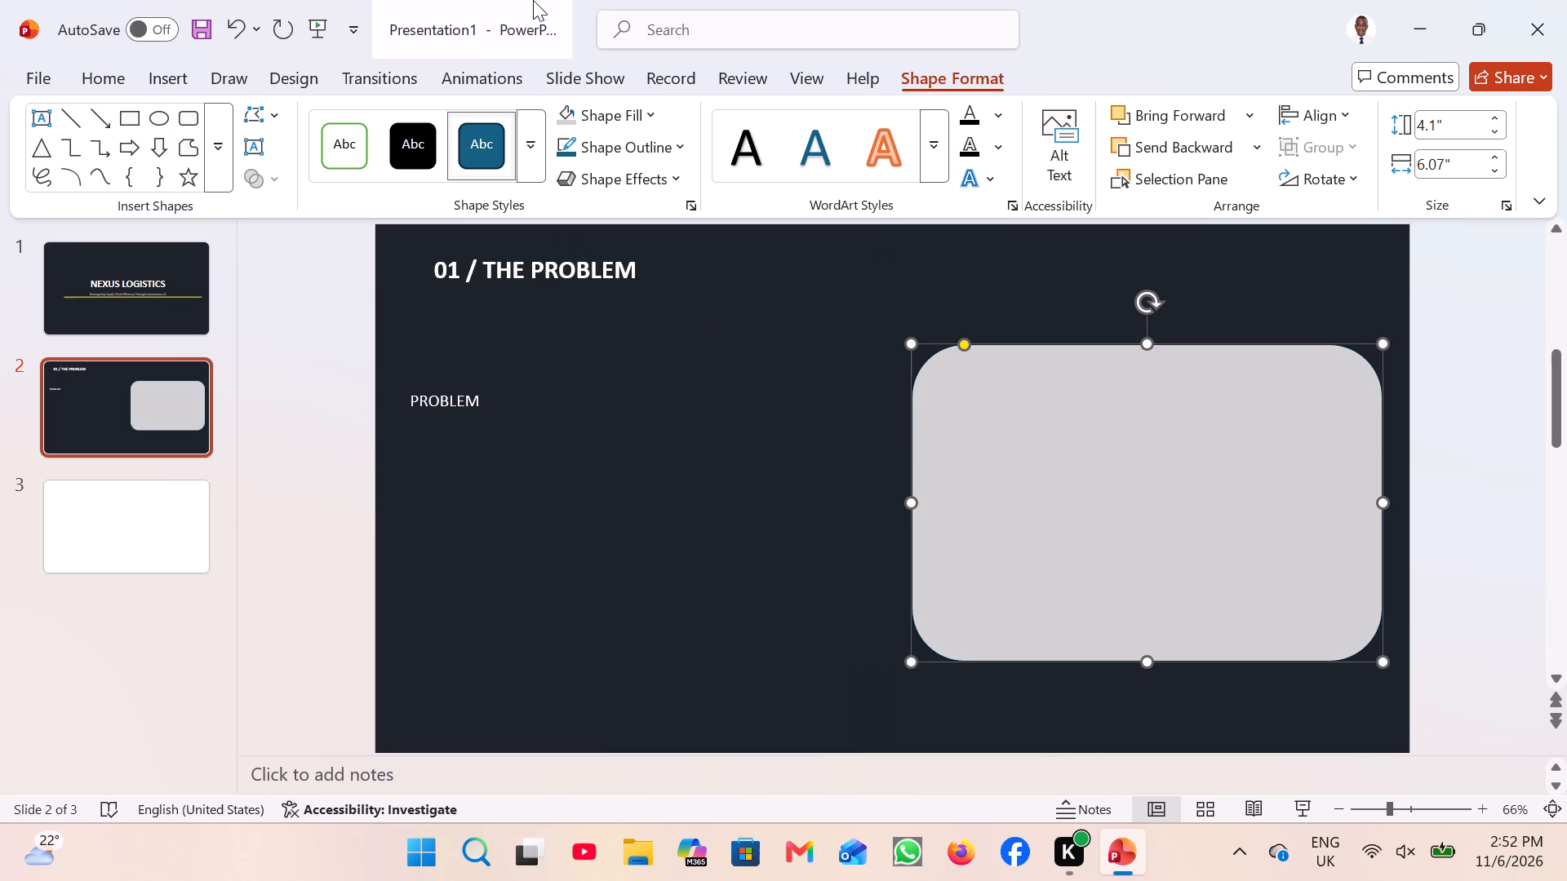
Remove the outline from the rounded rectangle.
{"action": "left_click", "coordinate": [641, 143]}
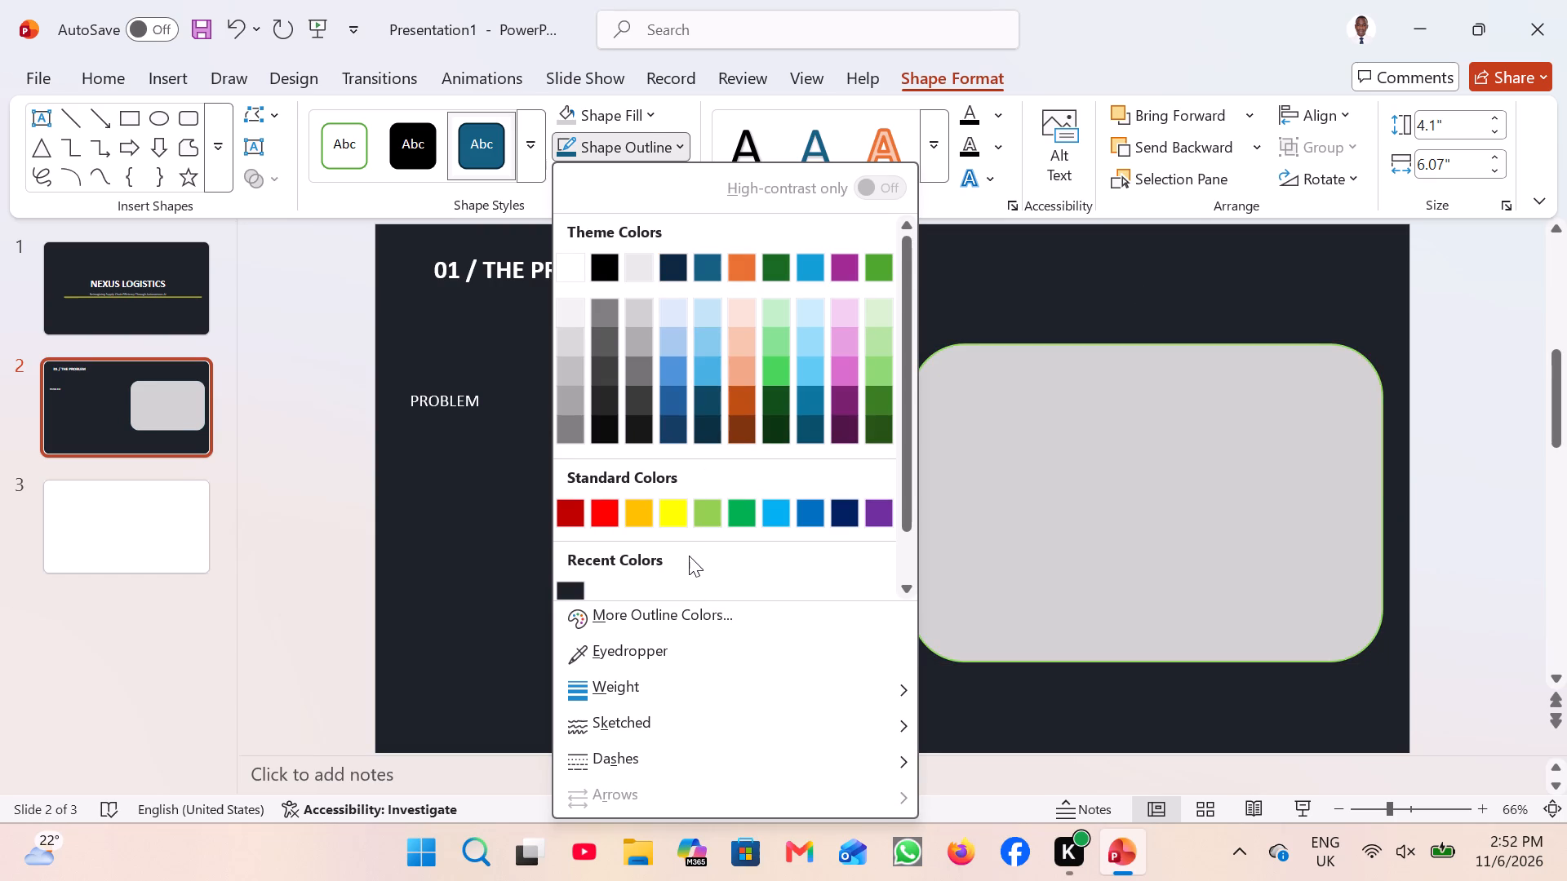
{"action": "scroll", "coordinate": [689, 556], "scroll_direction": "down", "scroll_amount": 1}
{"action": "left_click", "coordinate": [674, 578]}
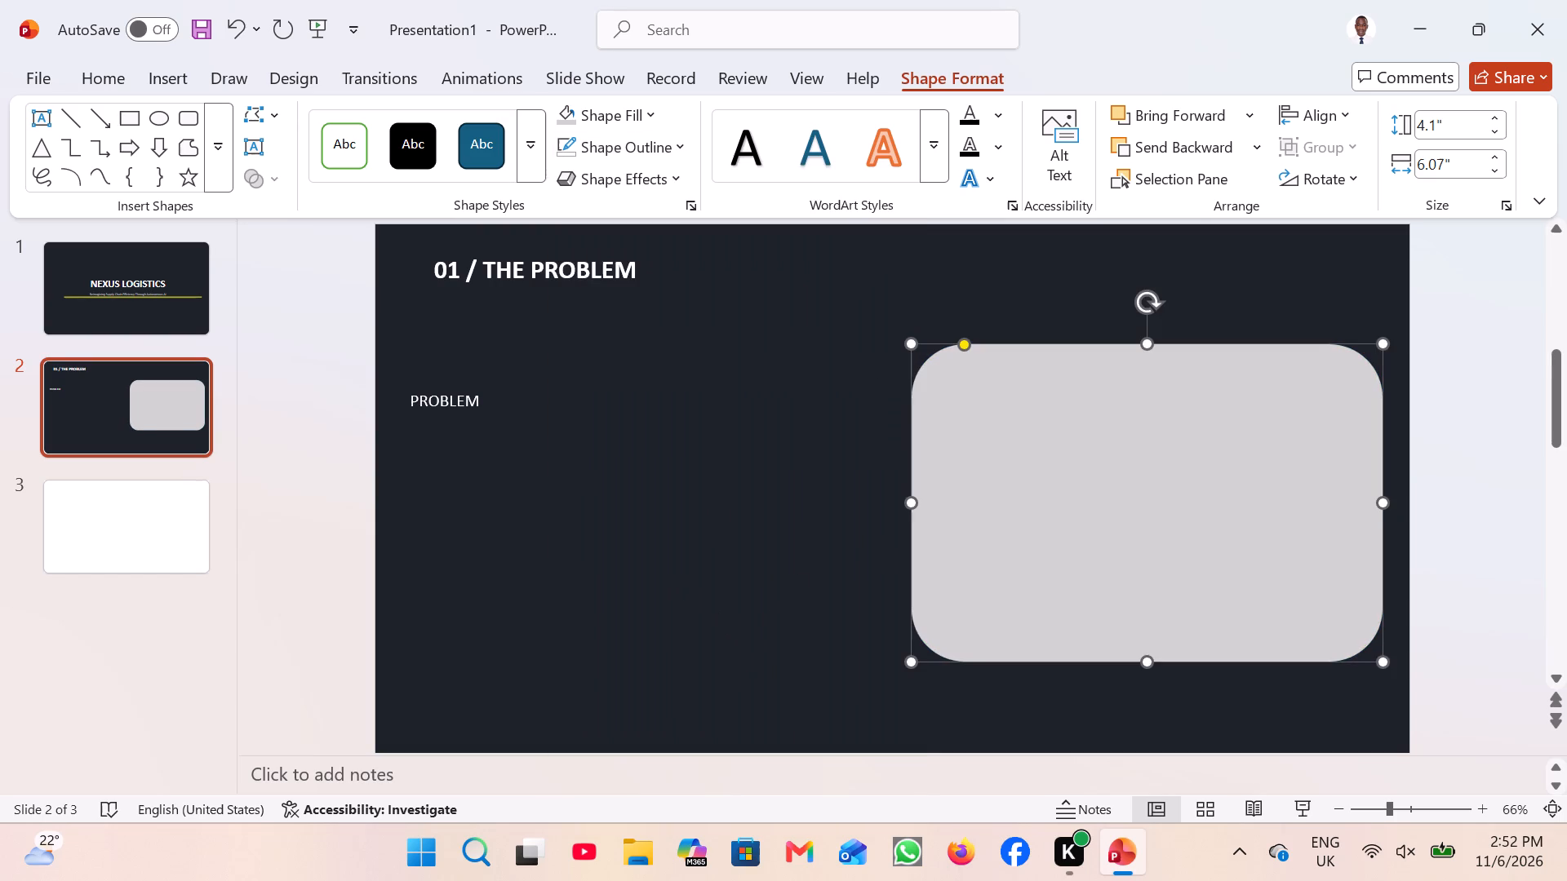
Fill the rounded rectangle on slide 2 with the custom colour #2D323E.
{"action": "left_click", "coordinate": [640, 111]}
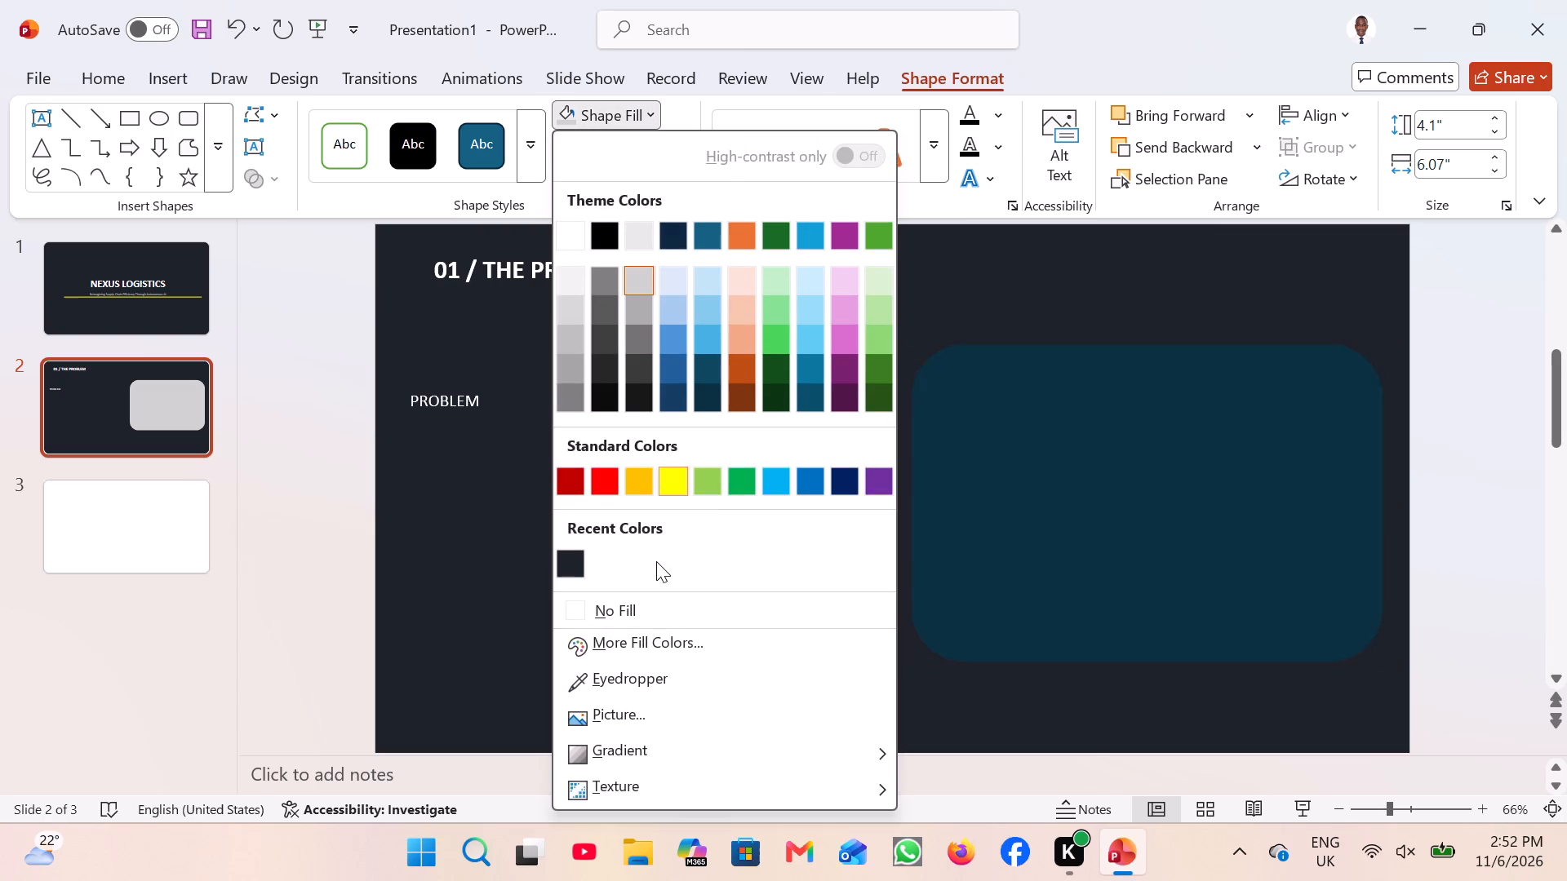
{"action": "left_click", "coordinate": [673, 633]}
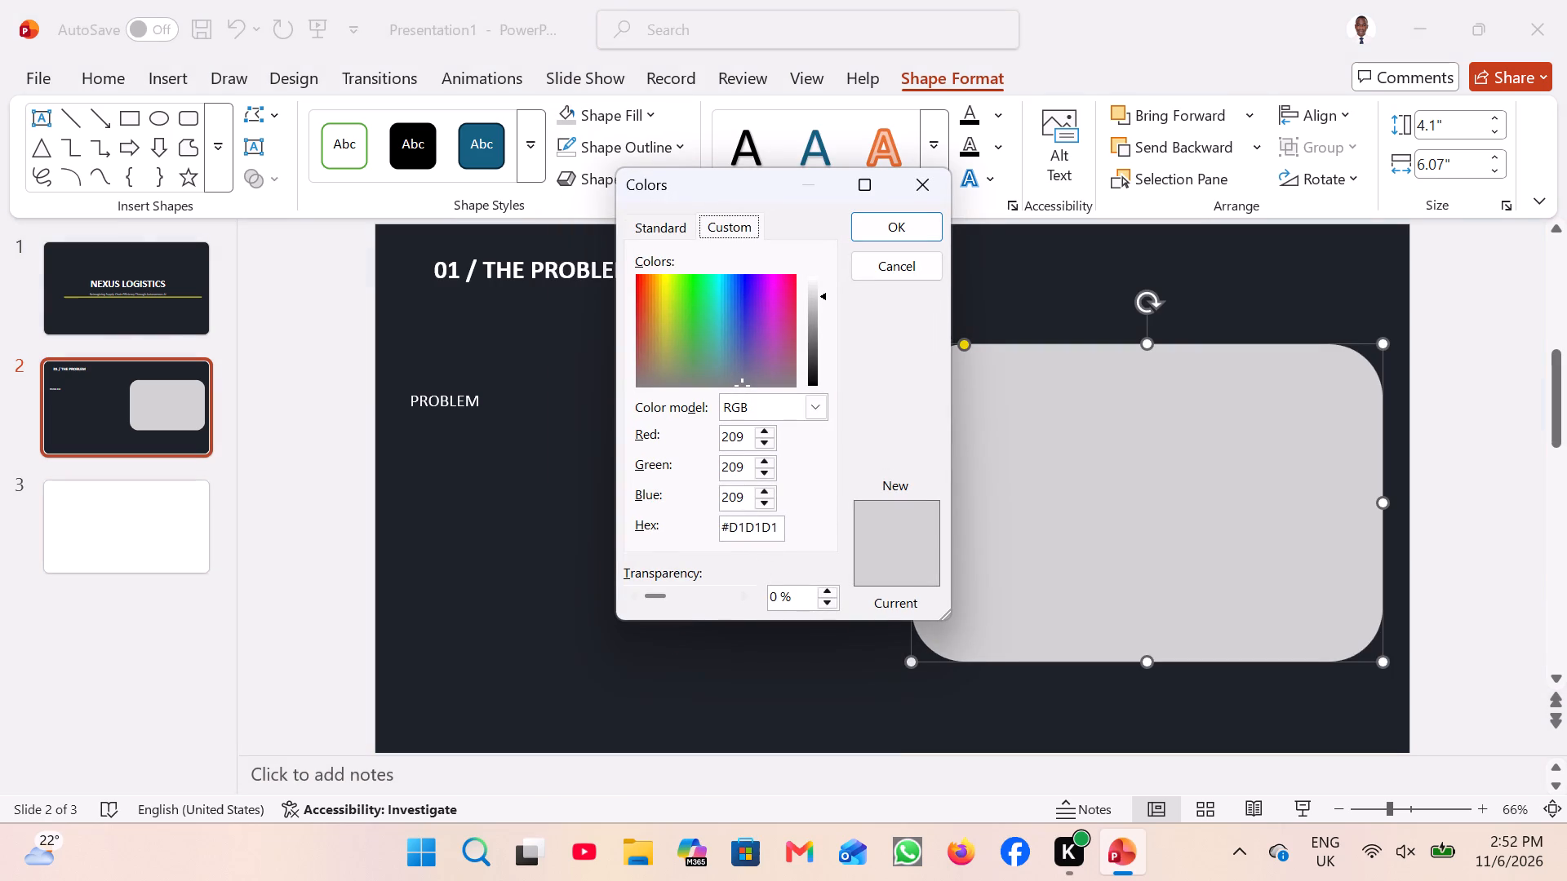
{"action": "left_click", "coordinate": [764, 522]}
{"action": "key", "text": "ctrl+a"}
{"action": "key", "text": "numbersign"}
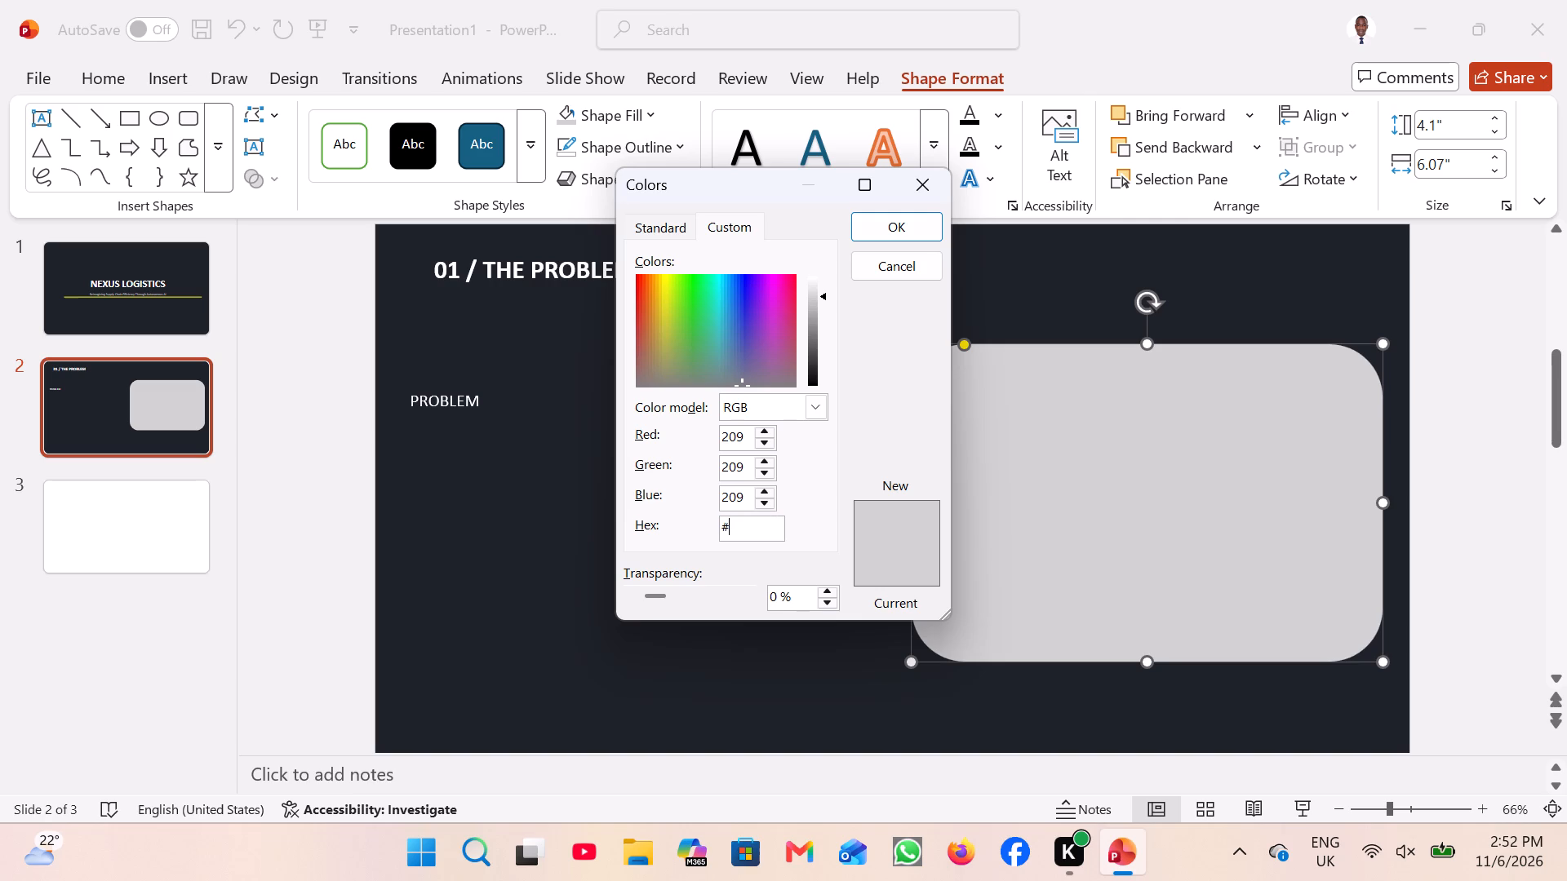
{"action": "key", "text": "2"}
{"action": "type", "text": "D3"}
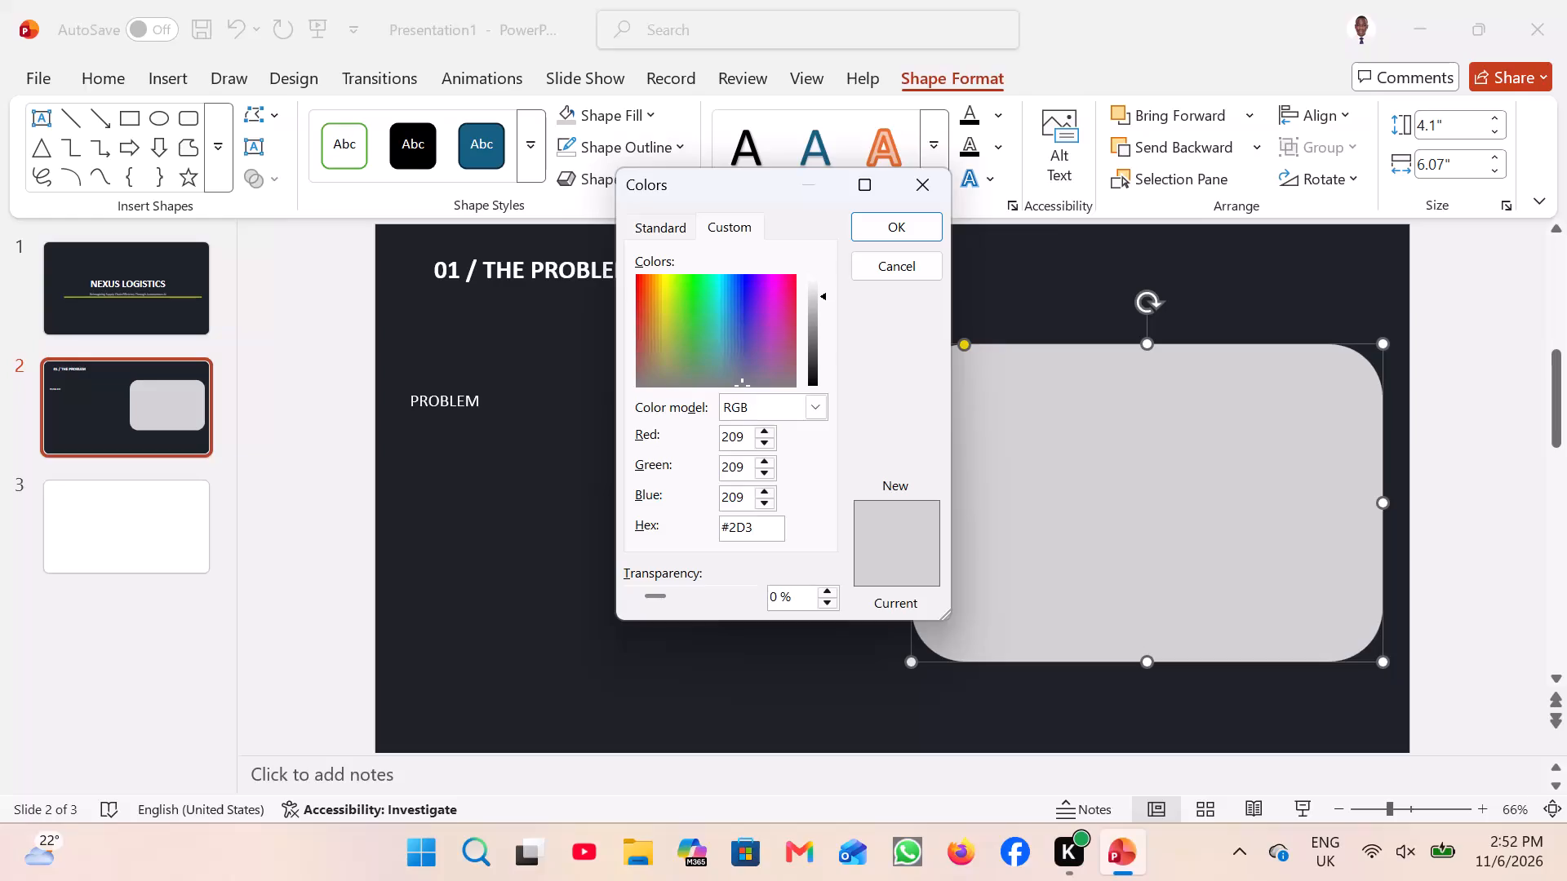
{"action": "type", "text": "23"}
{"action": "key", "text": "e"}
{"action": "left_click", "coordinate": [921, 228]}
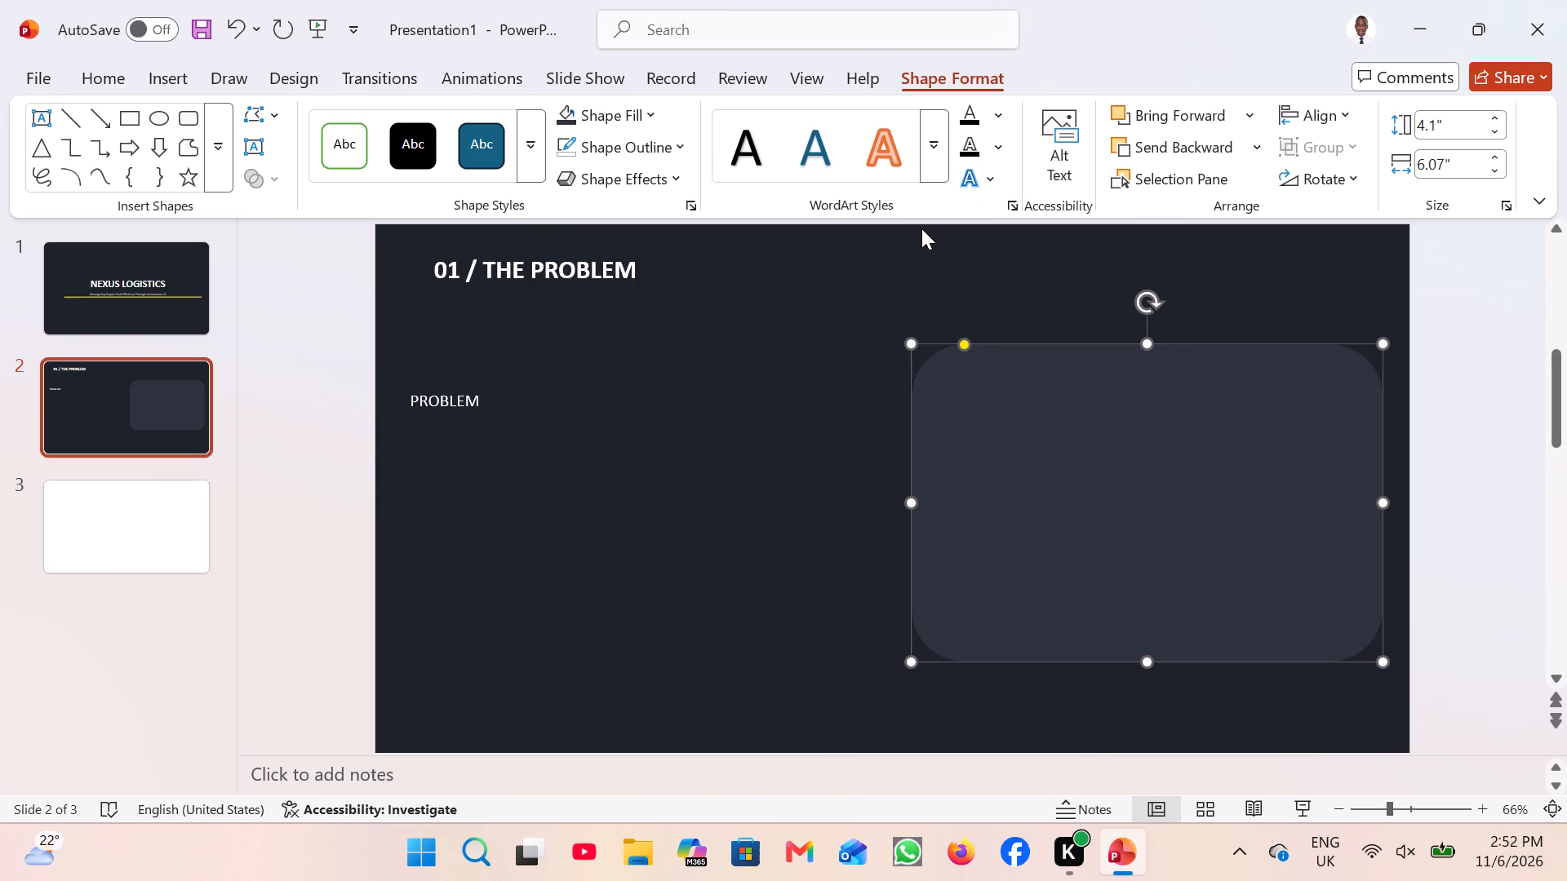
{"action": "left_click", "coordinate": [853, 440]}
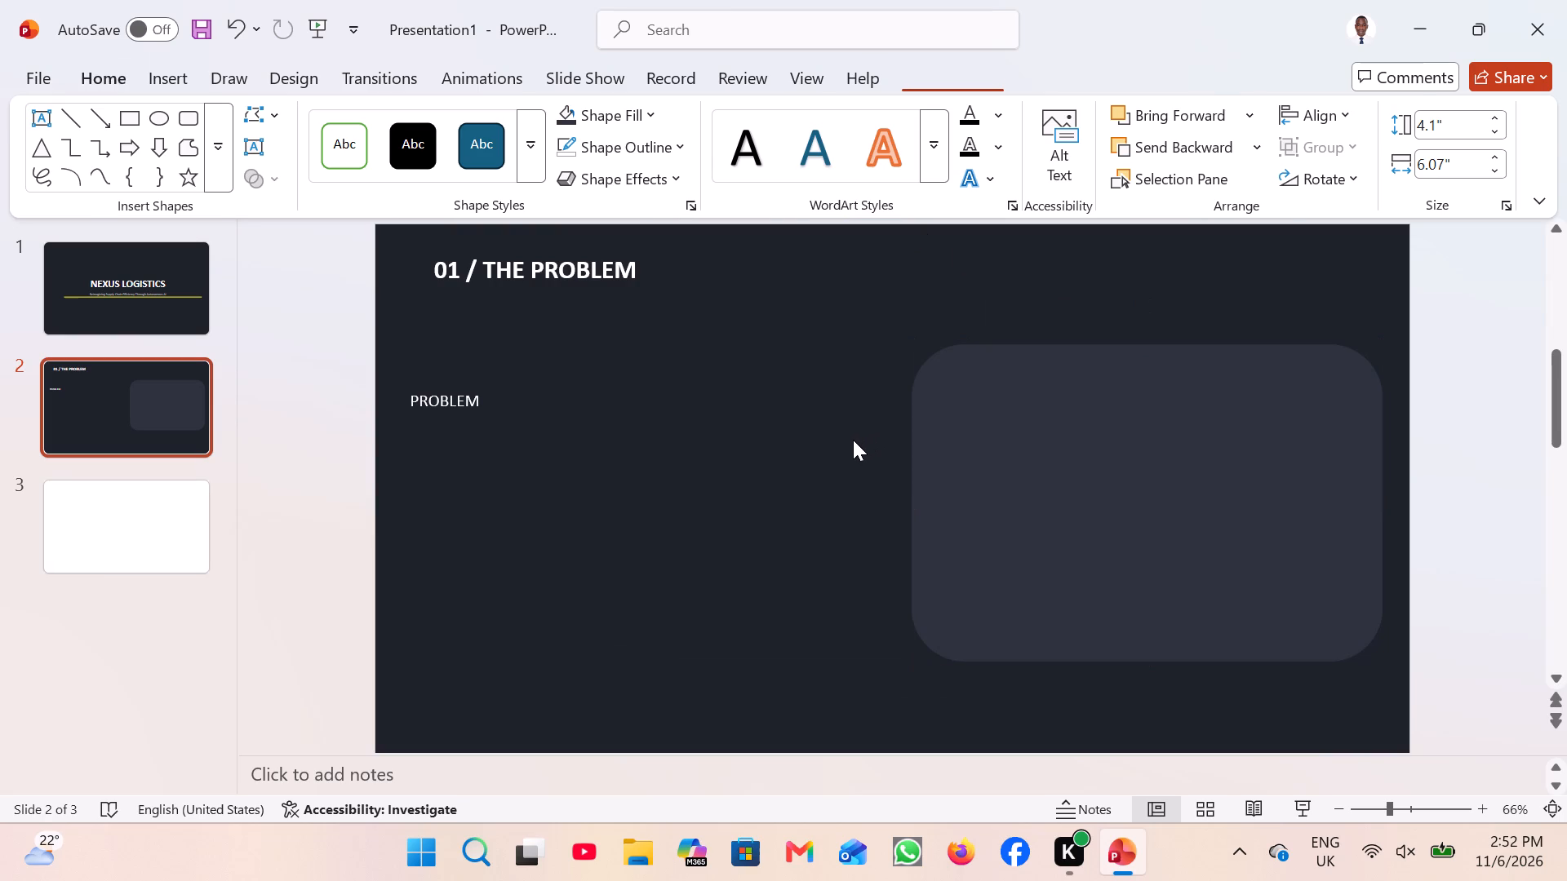
Move the rounded card straight up so its top edge sits just below the level of the slide title.
{"action": "left_click", "coordinate": [1074, 444]}
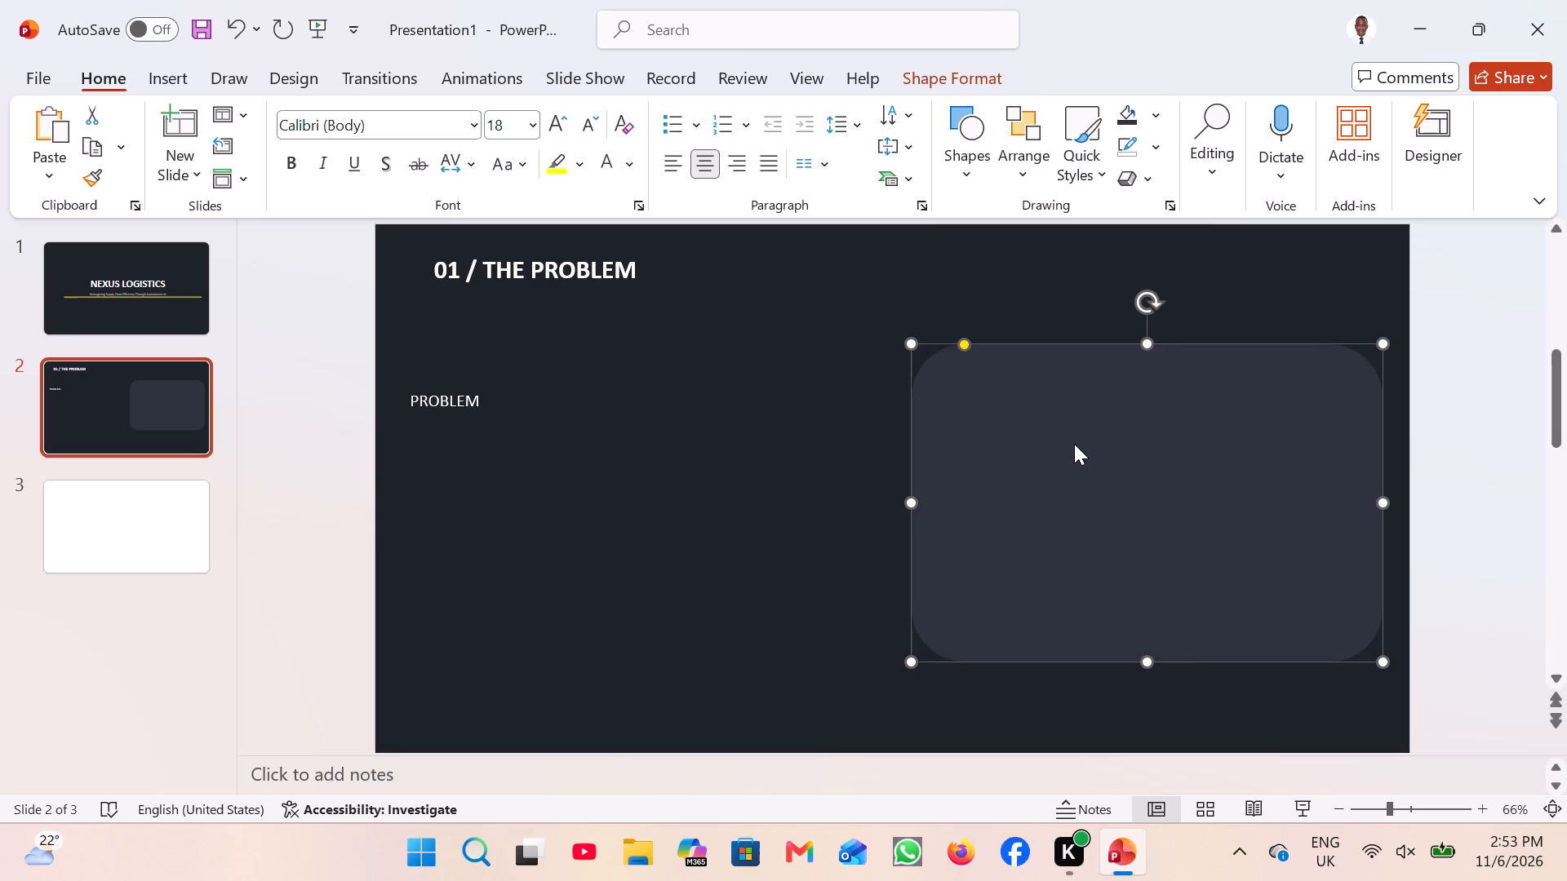
{"action": "left_click_drag", "start_coordinate": [1074, 444], "coordinate": [1074, 392]}
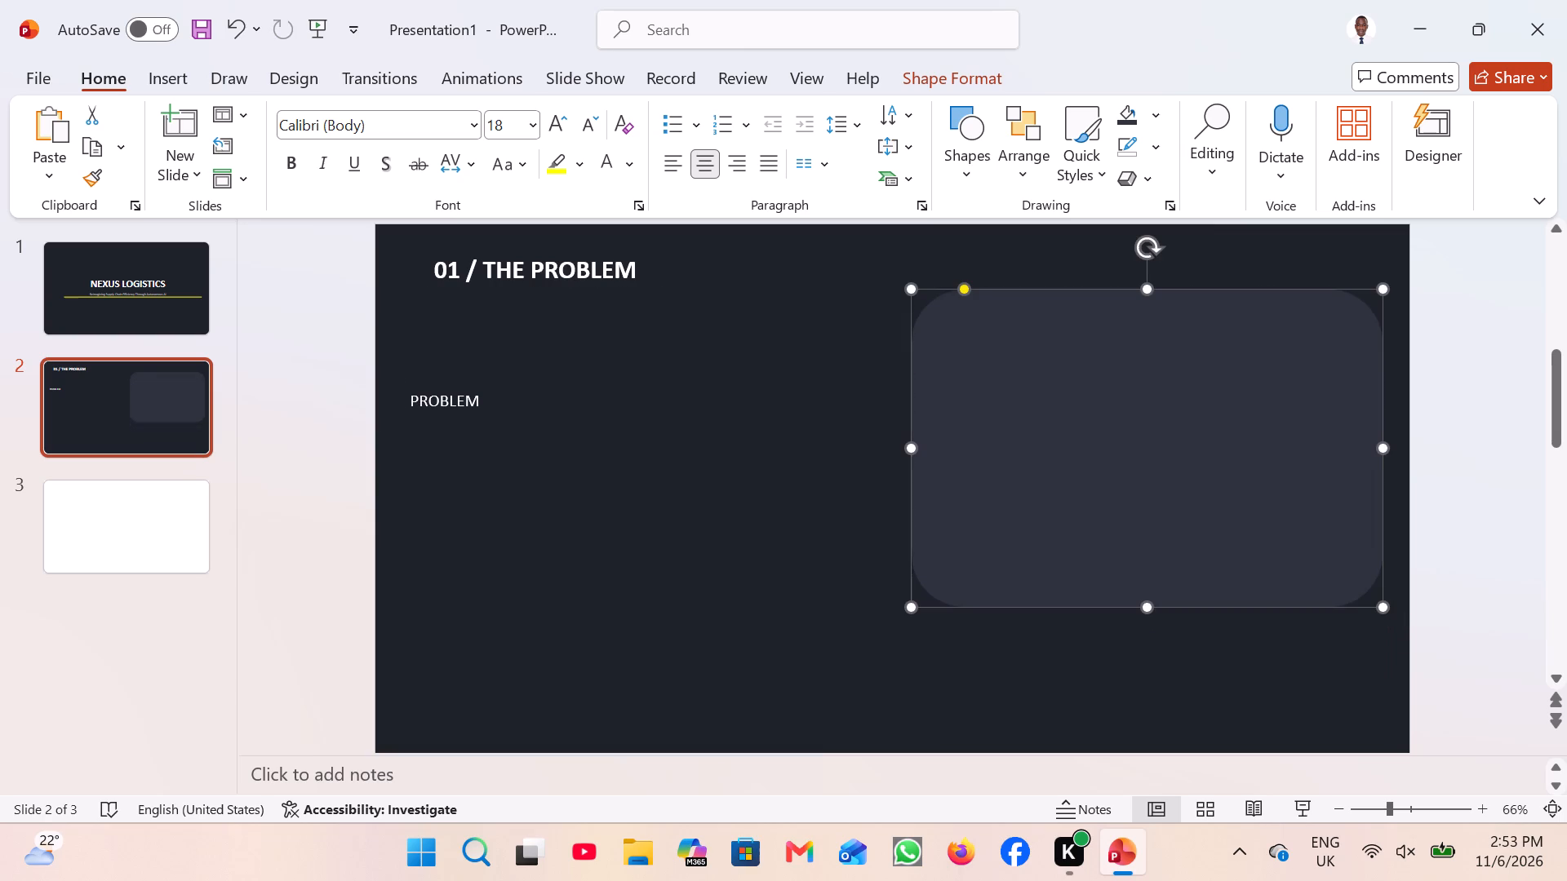
Duplicate the rounded card and place the copy lower and slightly to the right, overlapping the original.
{"action": "key", "text": "ctrl+d"}
{"action": "left_click_drag", "start_coordinate": [1074, 386], "coordinate": [1081, 430]}
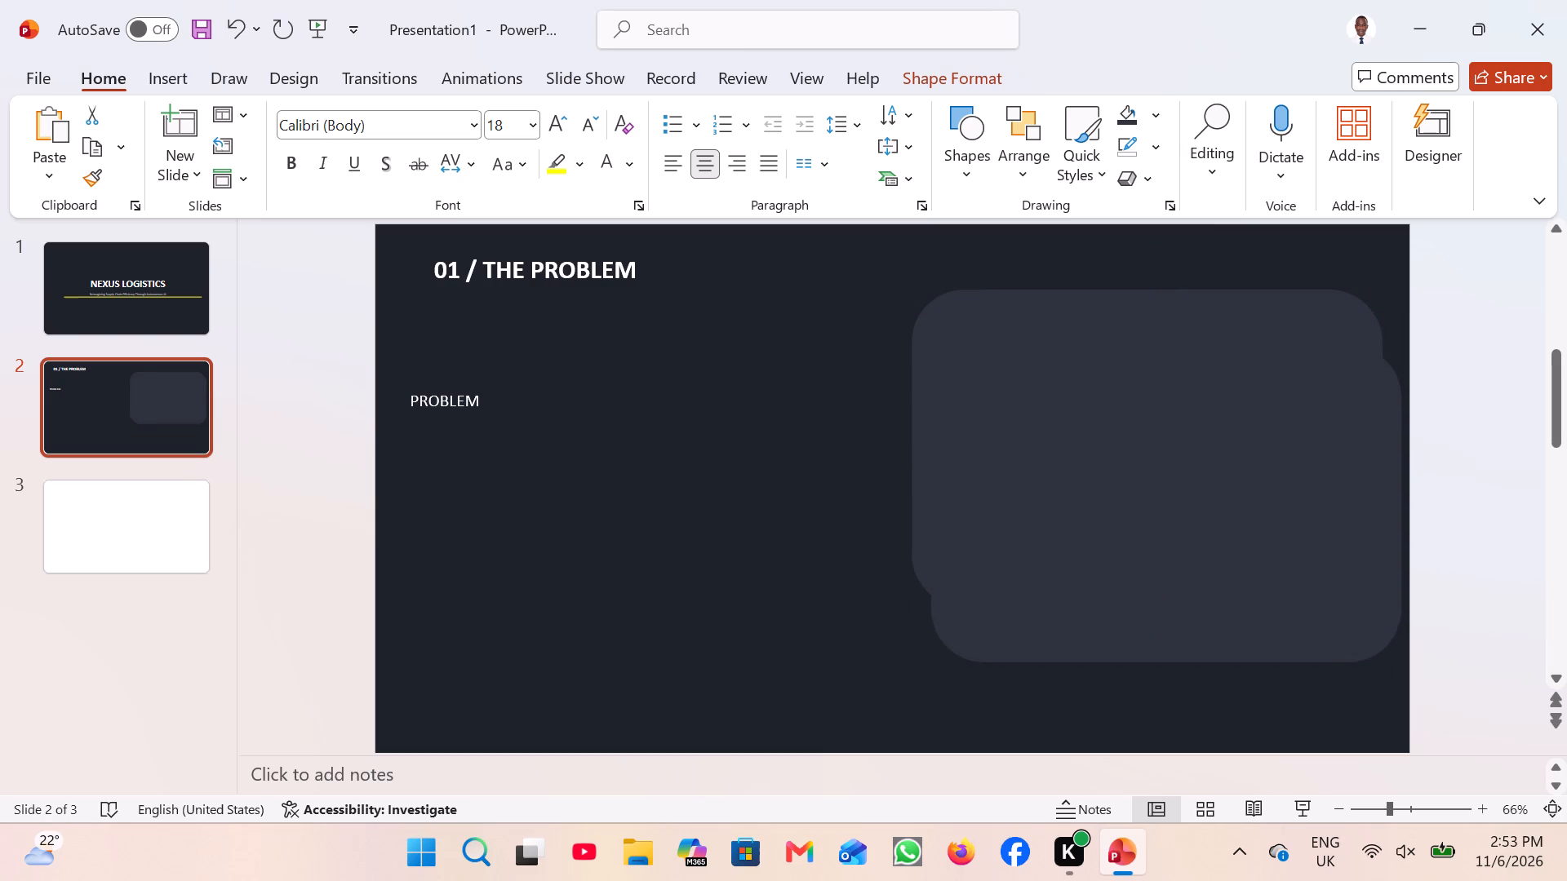
{"action": "left_click_drag", "start_coordinate": [1081, 430], "coordinate": [1074, 457]}
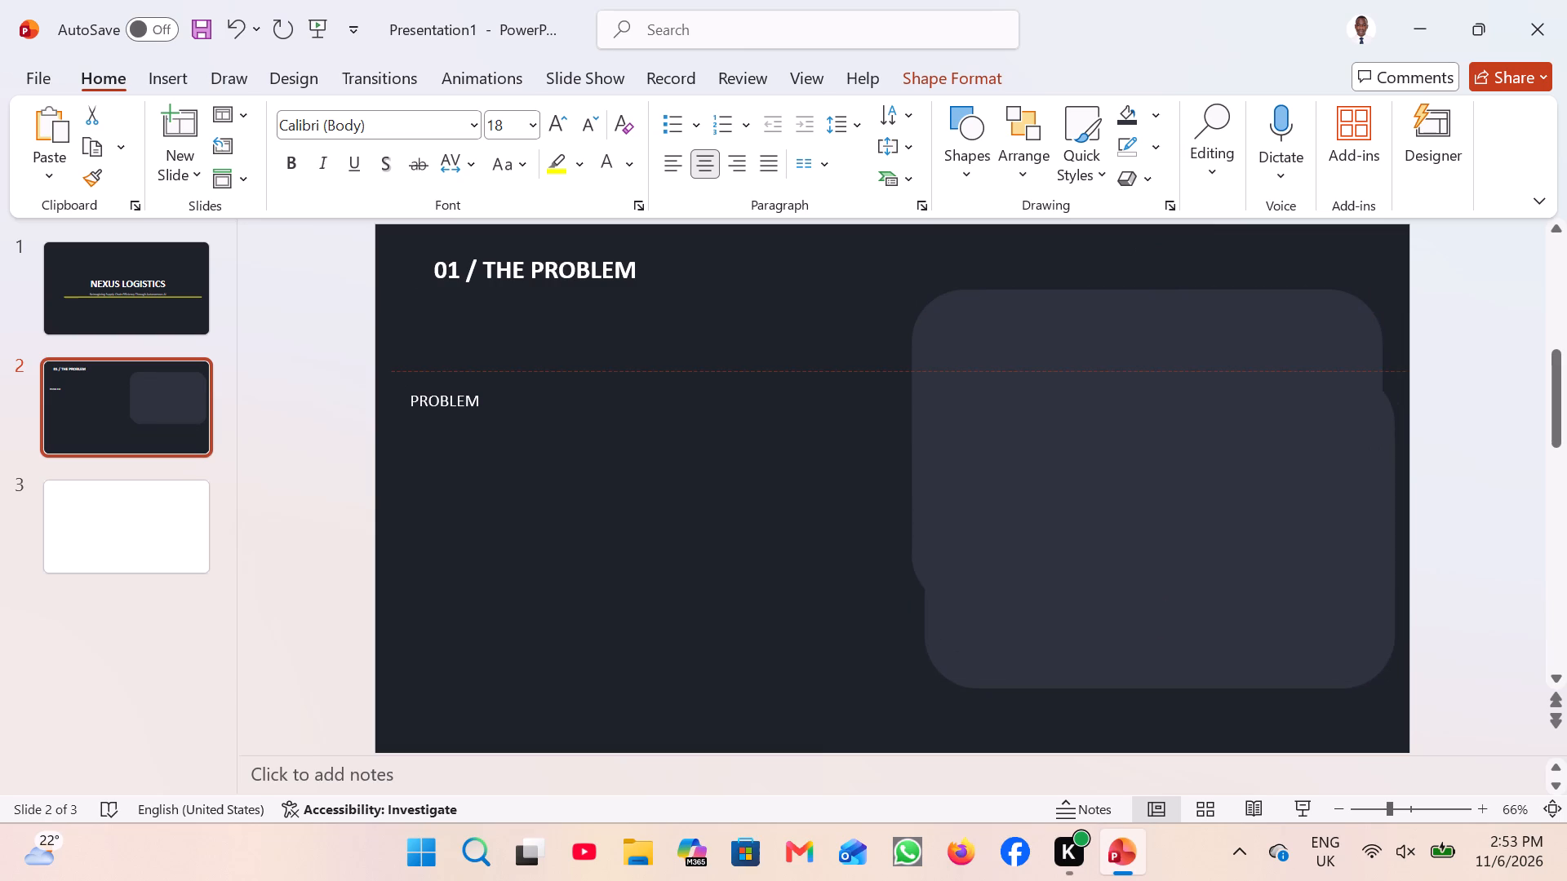
{"action": "left_click_drag", "start_coordinate": [1074, 457], "coordinate": [1074, 451]}
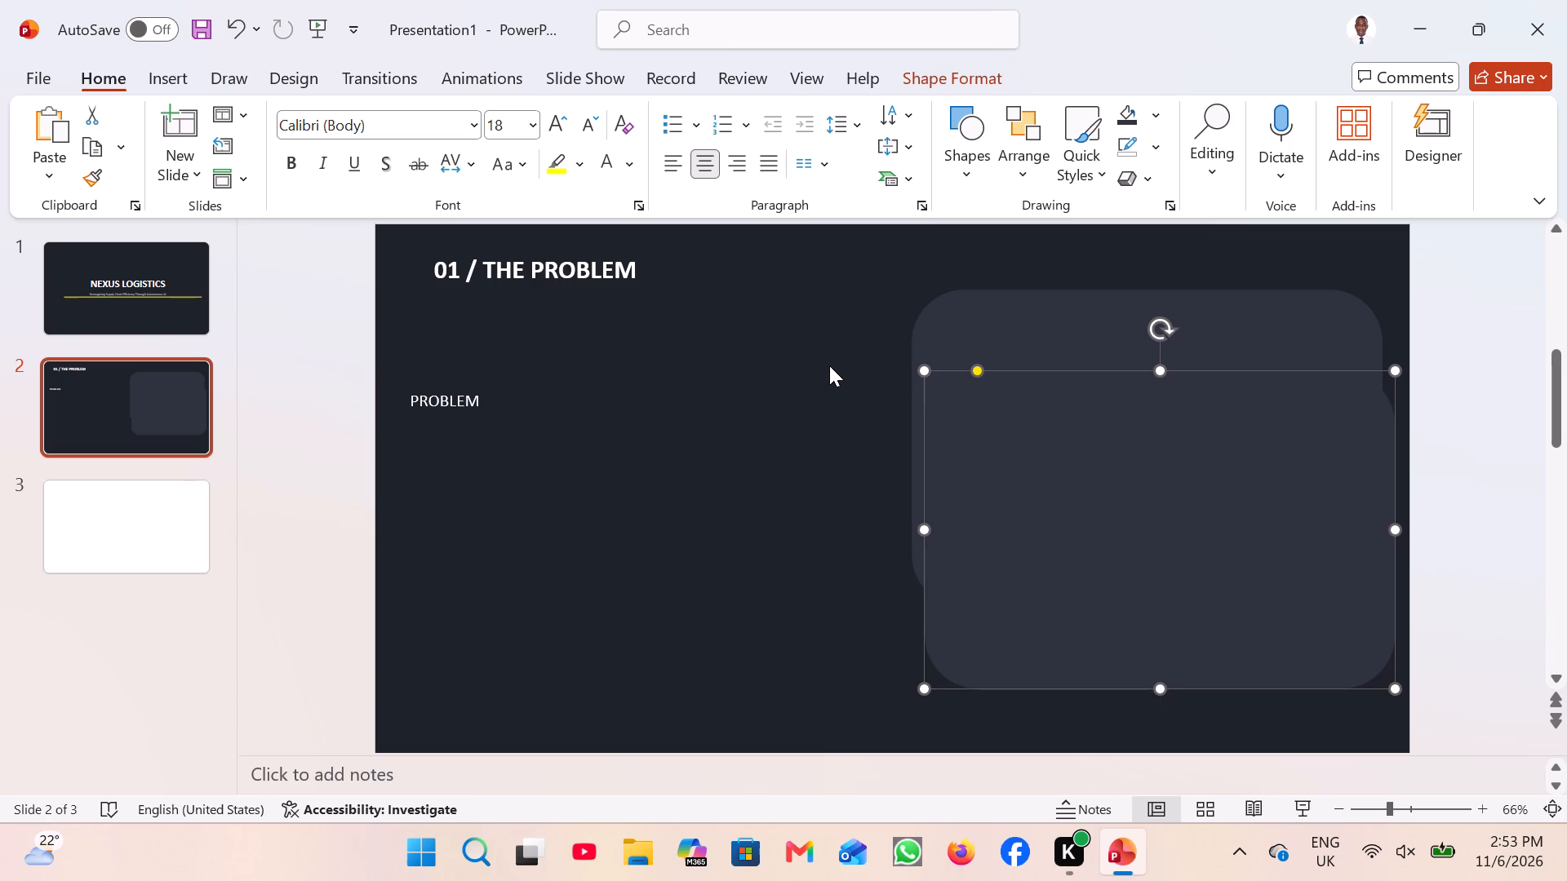
Copy both rounded cards together to the left so the copies overlap the originals across the middle of the slide.
{"action": "left_click", "coordinate": [990, 332], "text": "ctrl"}
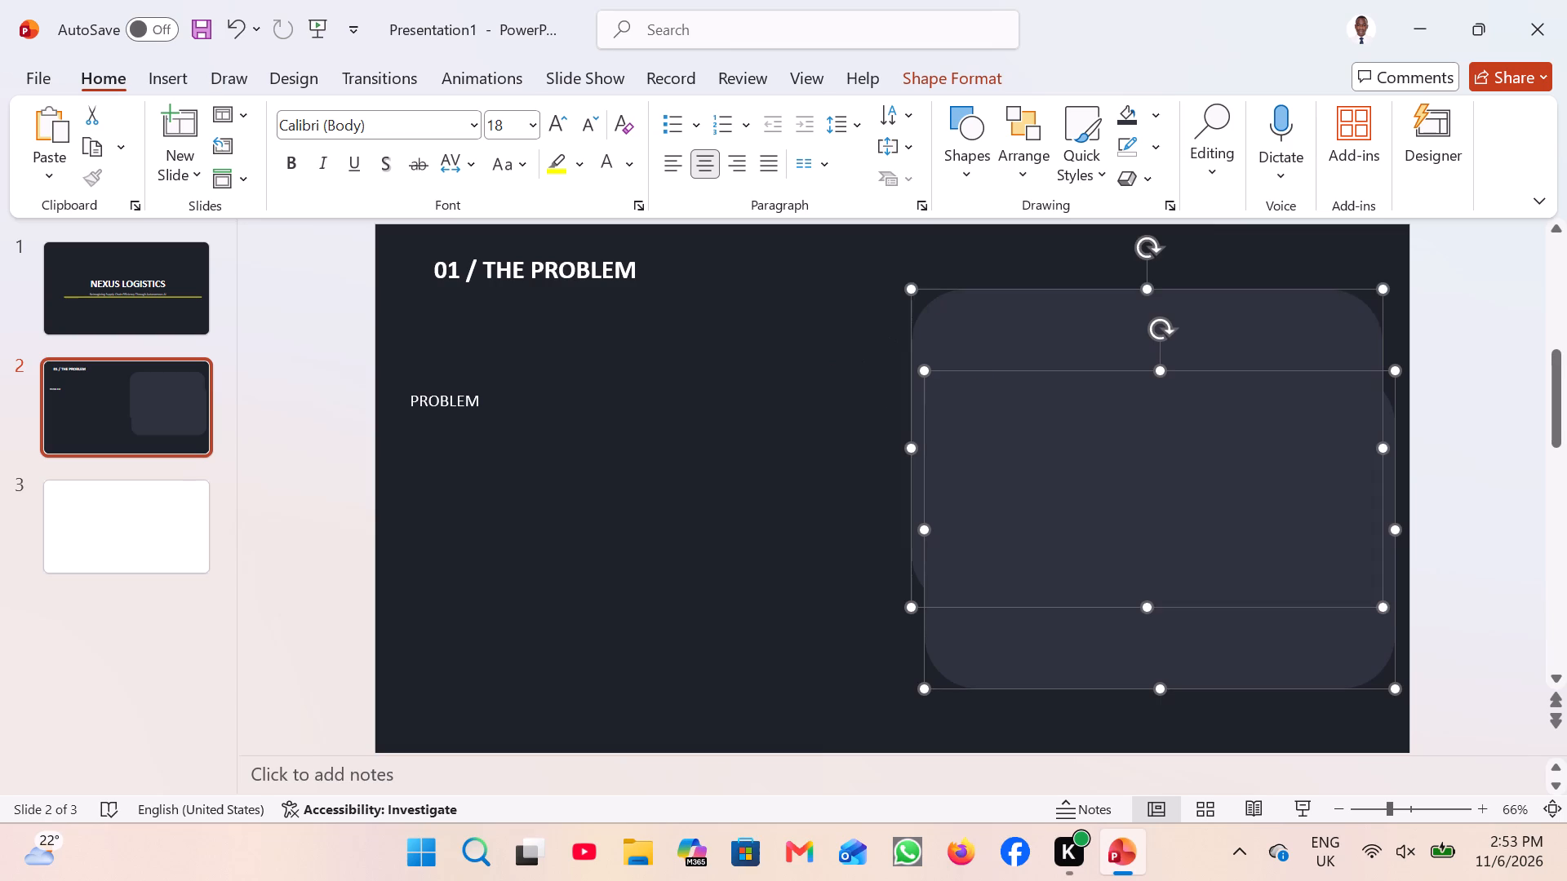
{"action": "left_click_drag", "start_coordinate": [990, 332], "coordinate": [742, 340], "text": "ctrl"}
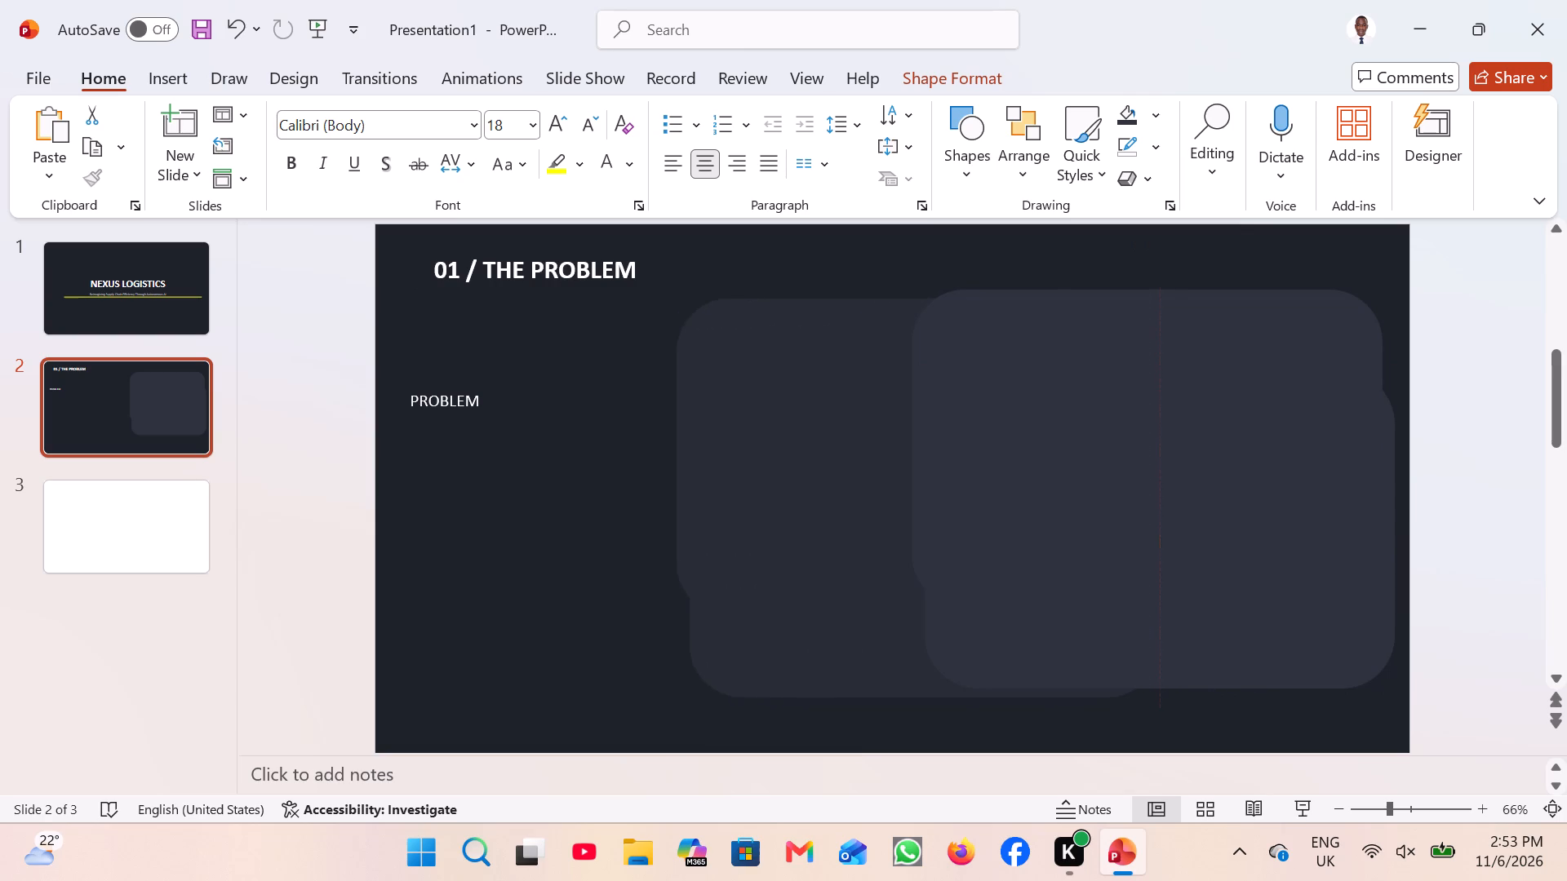
{"action": "left_click_drag", "start_coordinate": [742, 340], "coordinate": [726, 340], "text": "ctrl"}
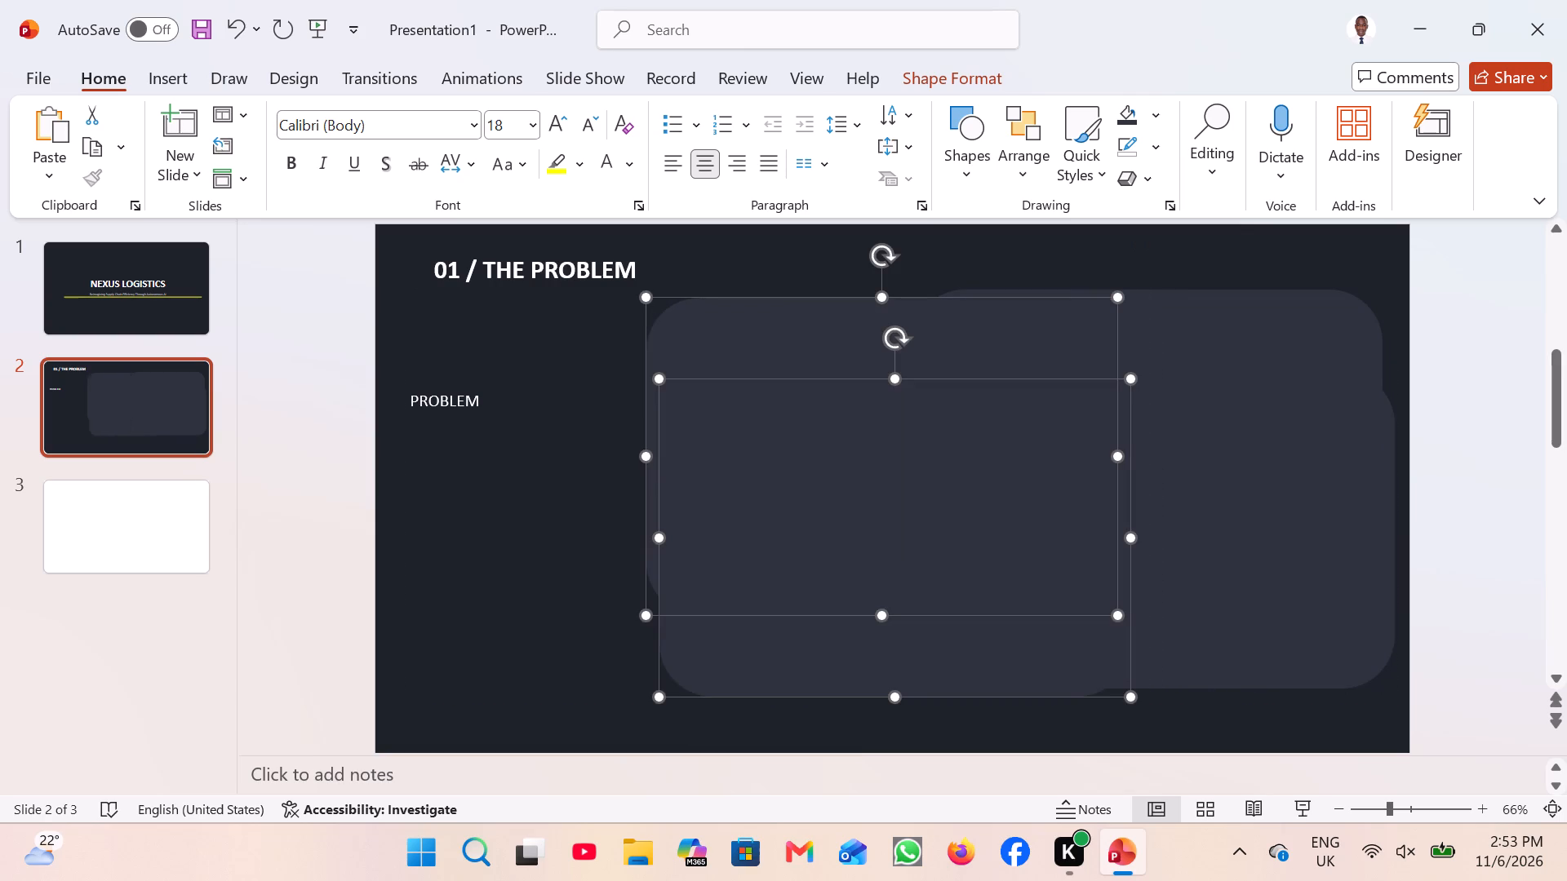
Move the "PROBLEM" text box from the left of the slide to the upper-left area of the overlapping cards.
{"action": "left_click", "coordinate": [473, 397]}
{"action": "left_click", "coordinate": [473, 397]}
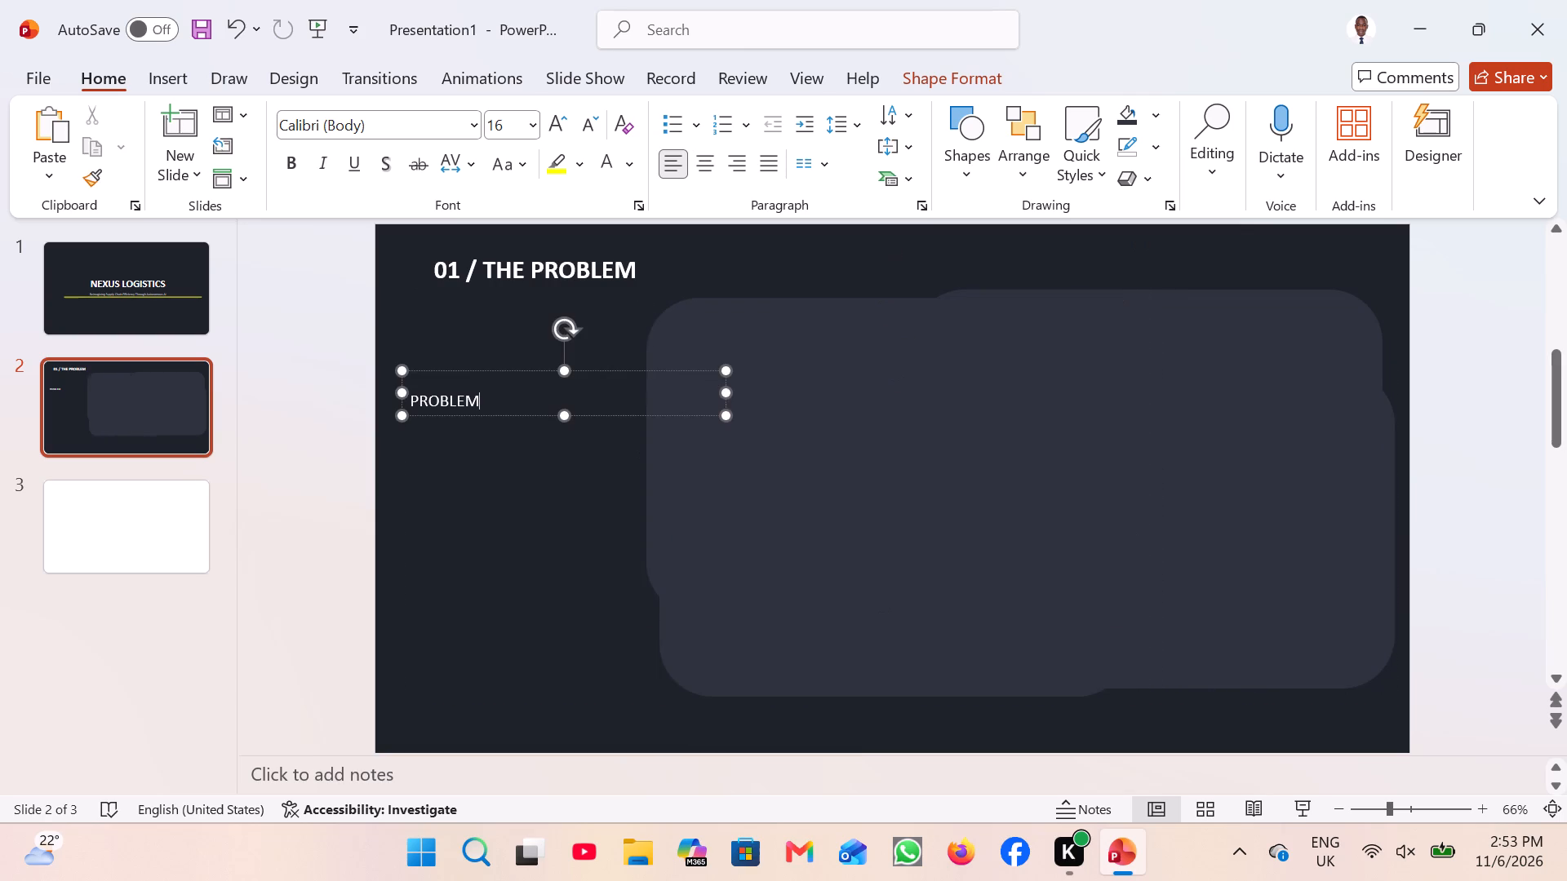
{"action": "left_click_drag", "start_coordinate": [540, 372], "coordinate": [790, 325]}
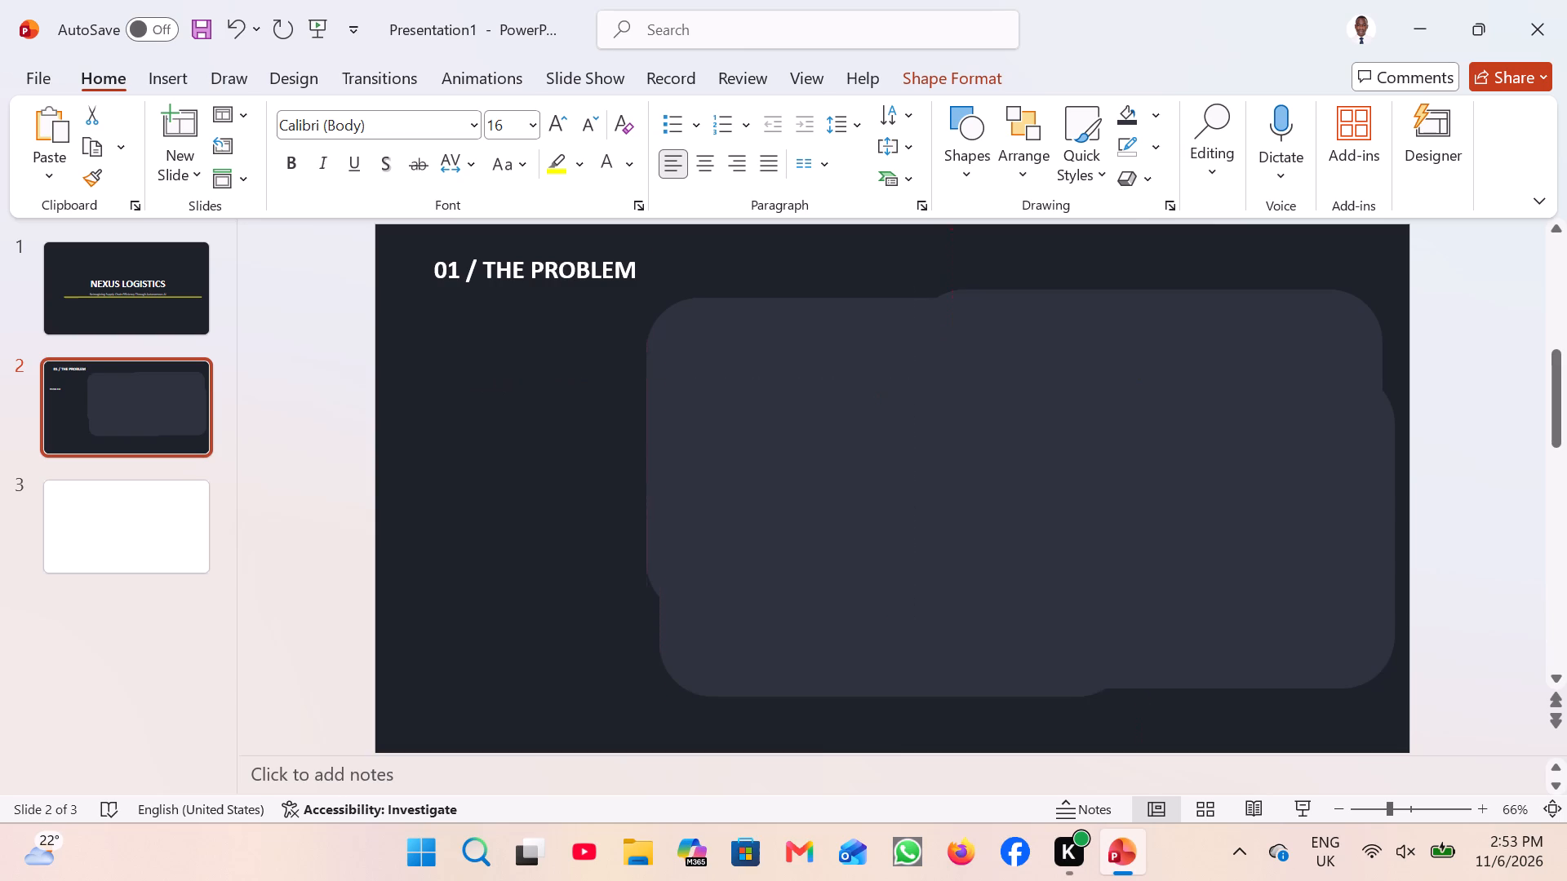
{"action": "left_click_drag", "start_coordinate": [790, 325], "coordinate": [814, 316]}
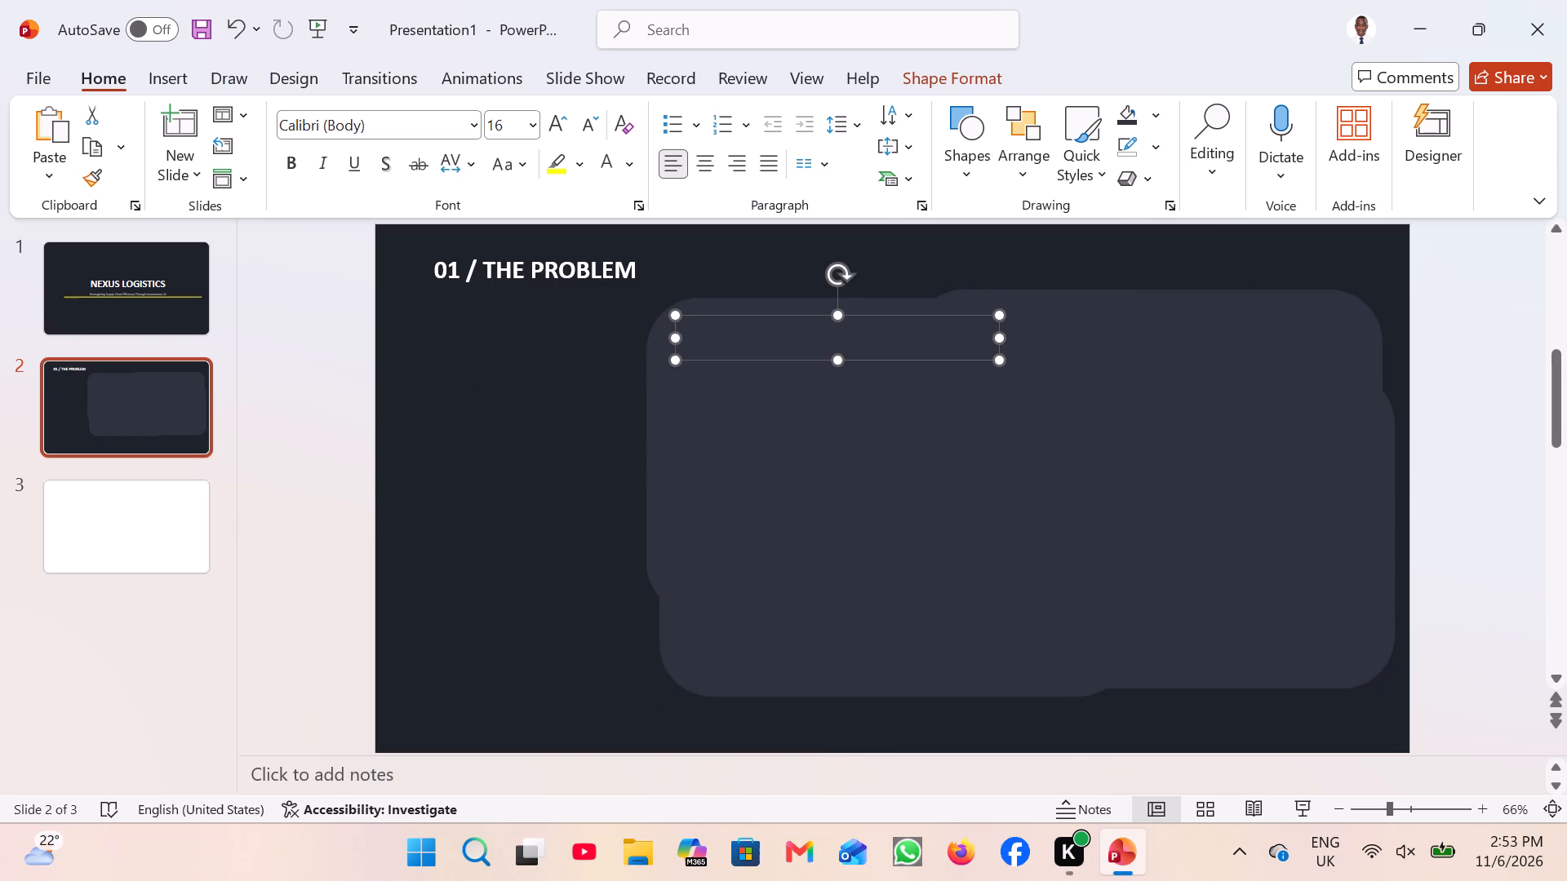
{"action": "left_click", "coordinate": [504, 336]}
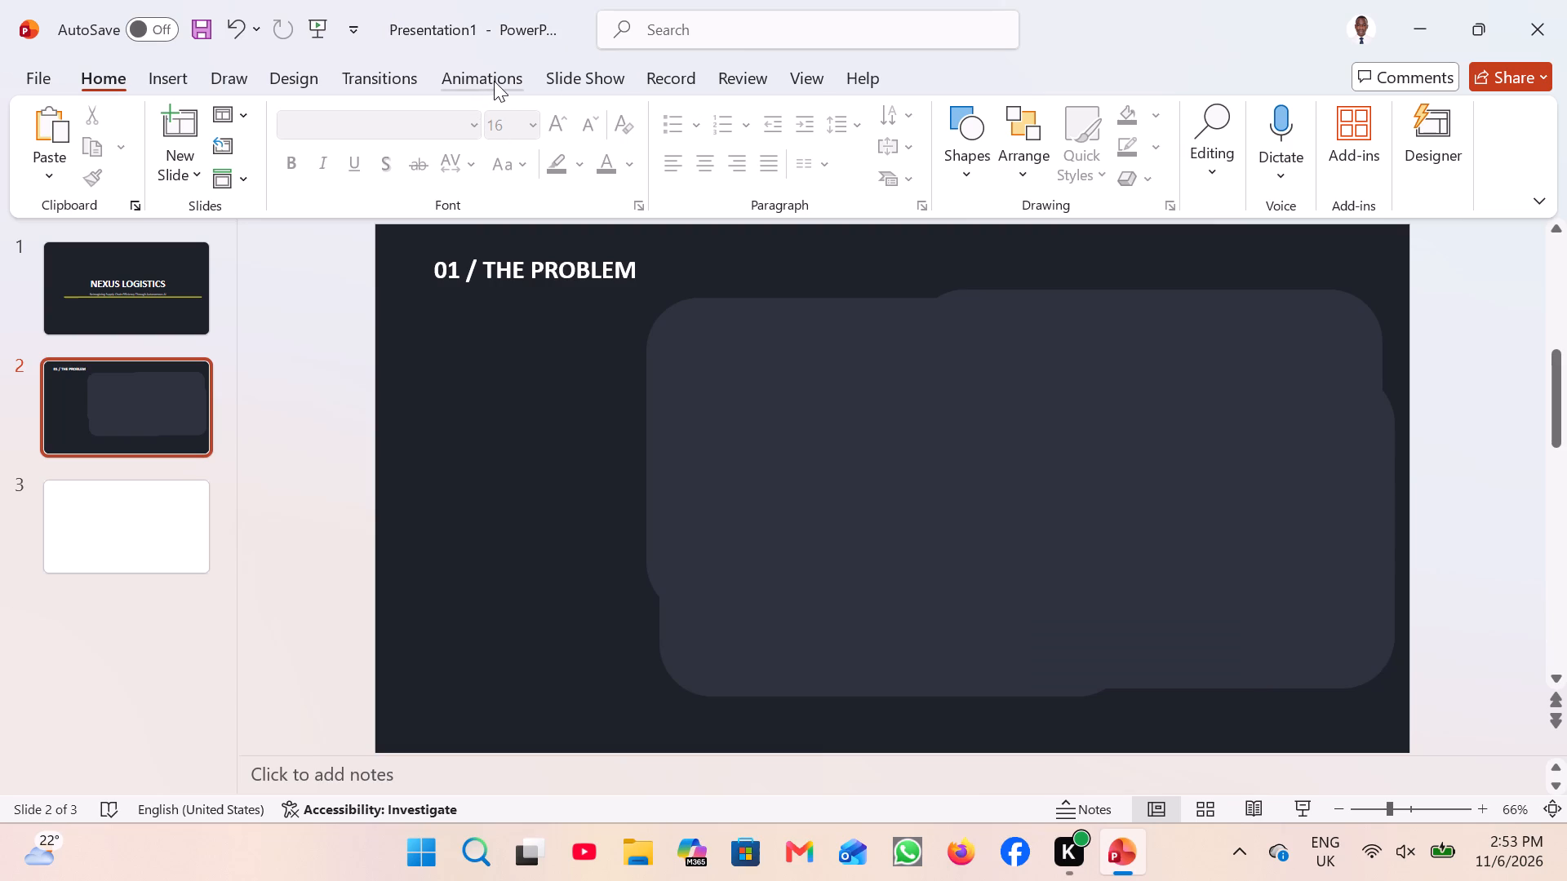
Apply the Reveal transition to slides 1 and 2.
{"action": "left_click", "coordinate": [186, 279]}
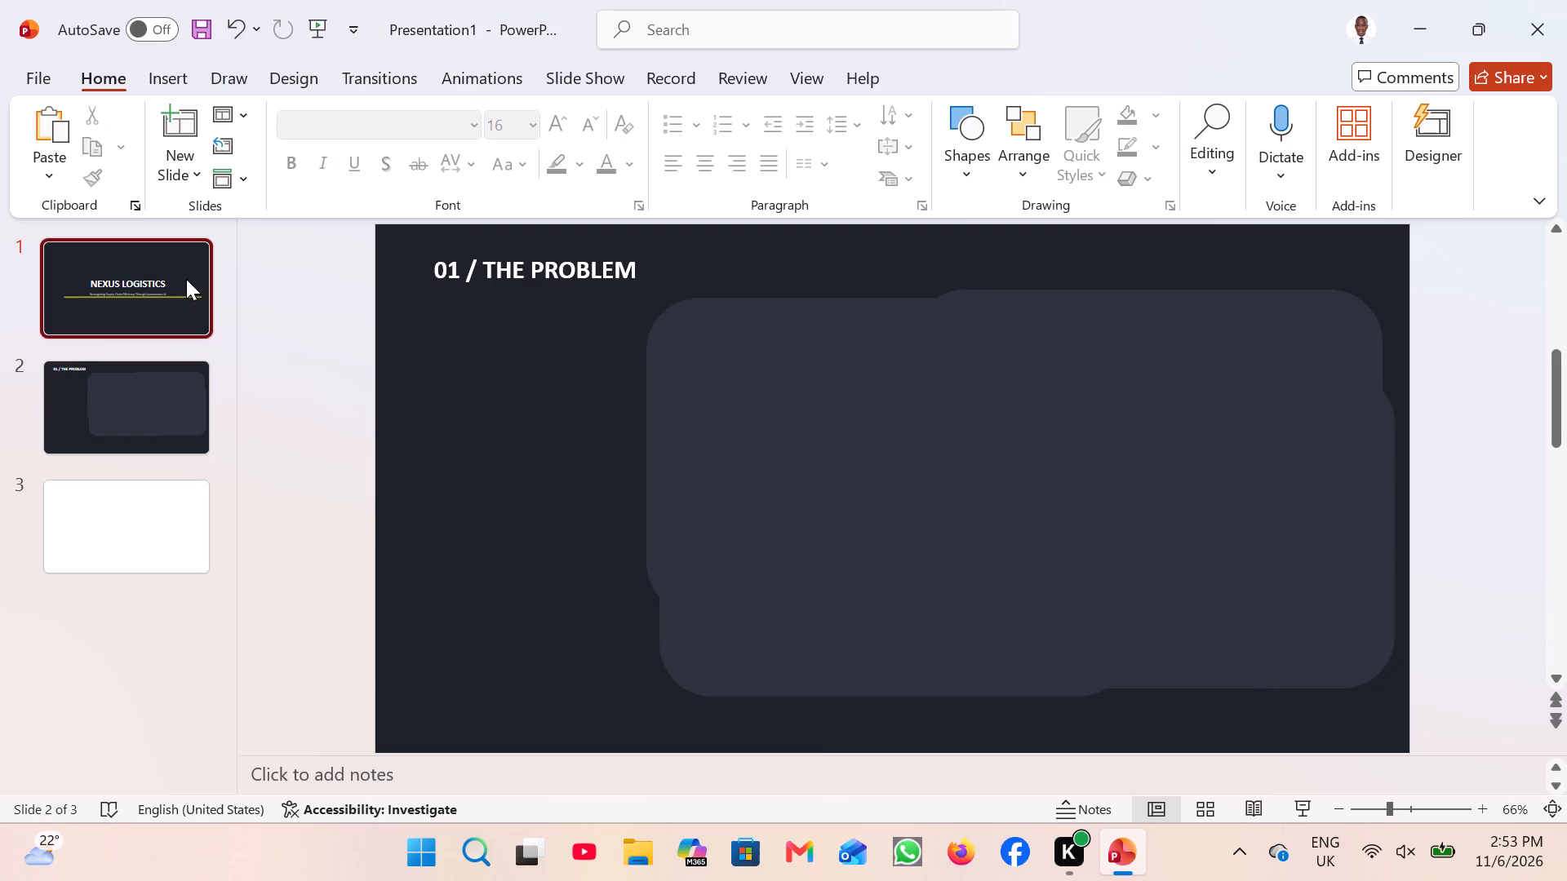
{"action": "left_click", "coordinate": [164, 392], "text": "ctrl"}
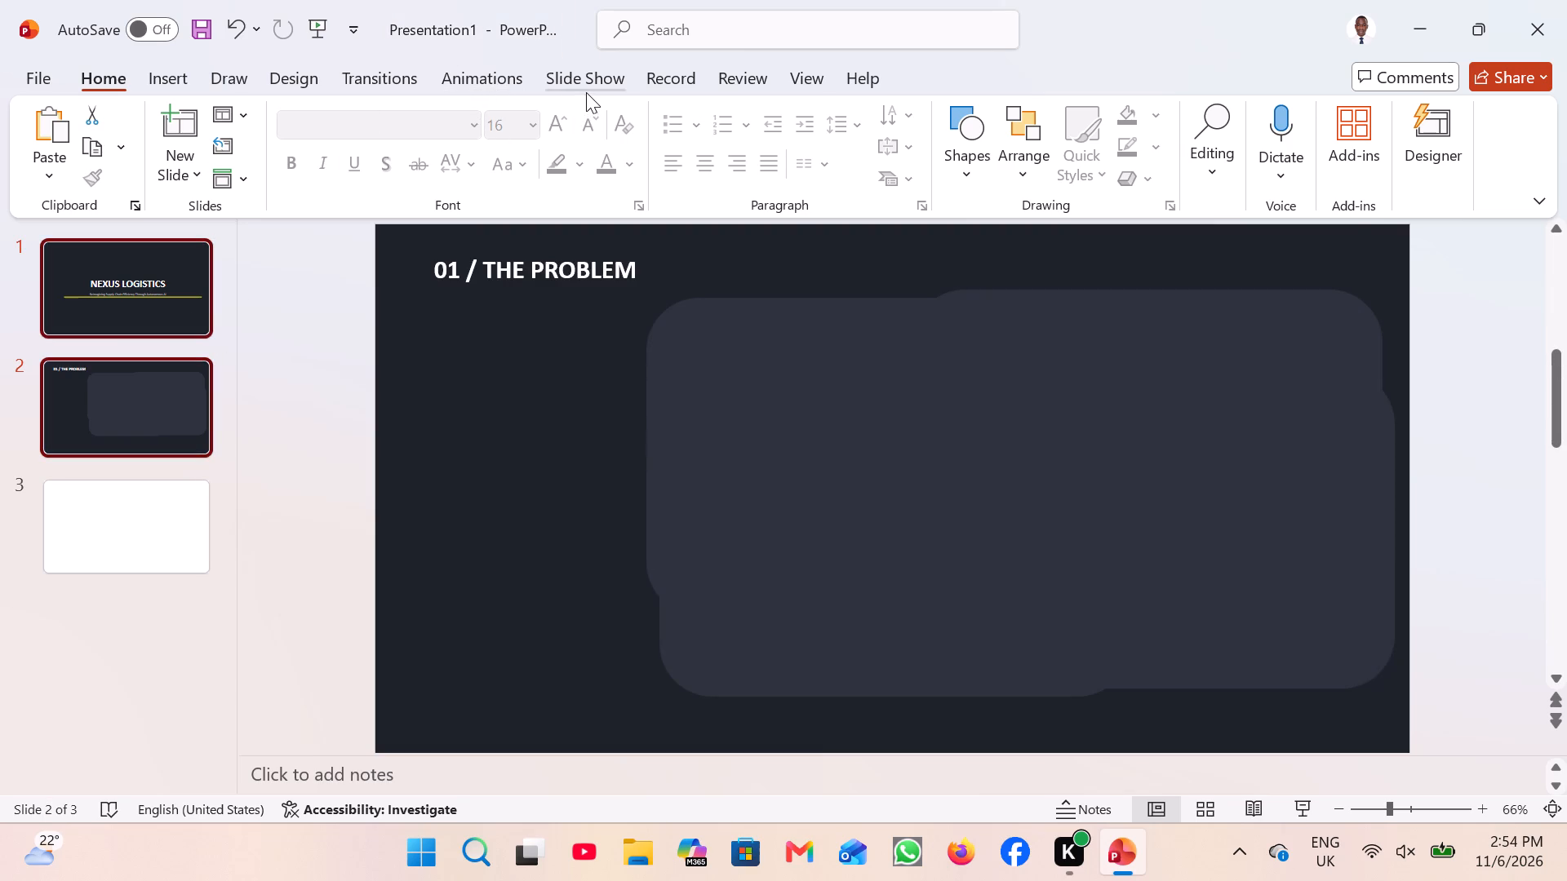
{"action": "left_click", "coordinate": [464, 73]}
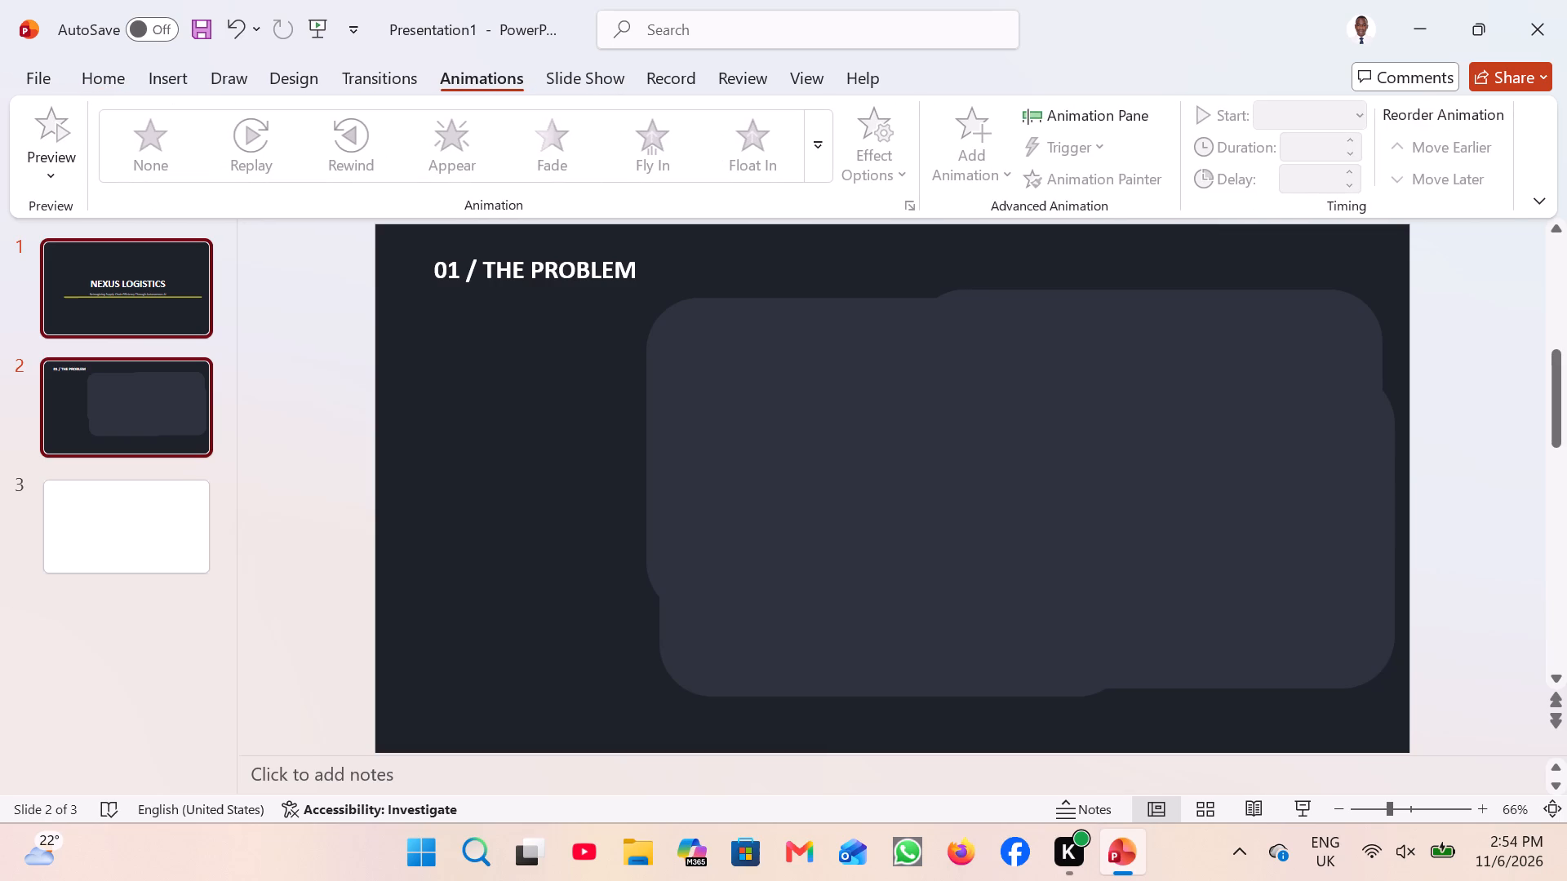
{"action": "left_click", "coordinate": [808, 151]}
{"action": "left_click", "coordinate": [376, 79]}
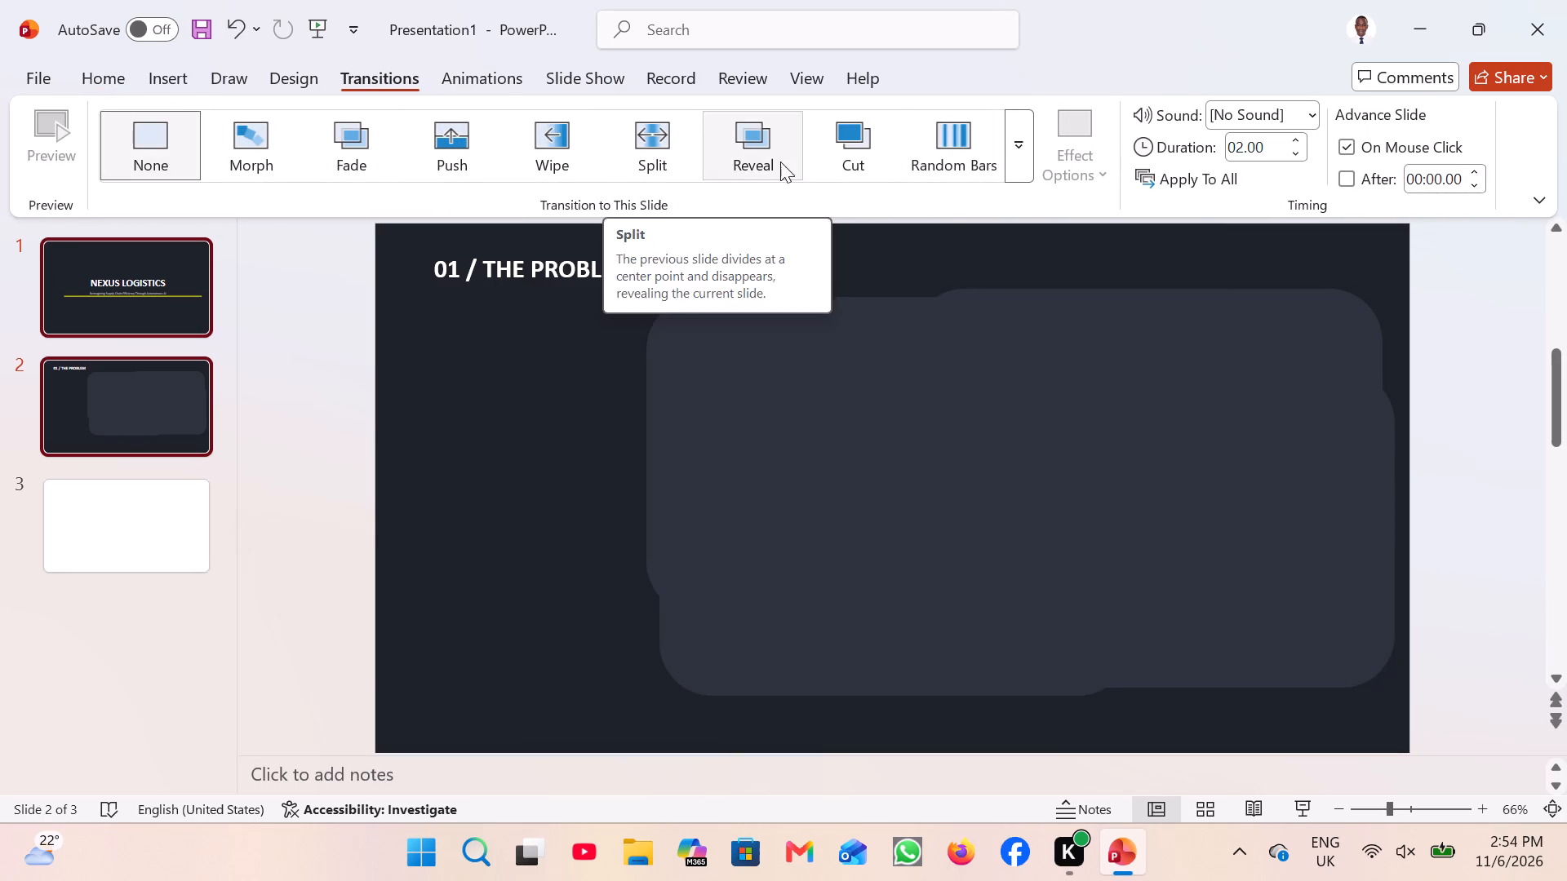
{"action": "left_click", "coordinate": [743, 161]}
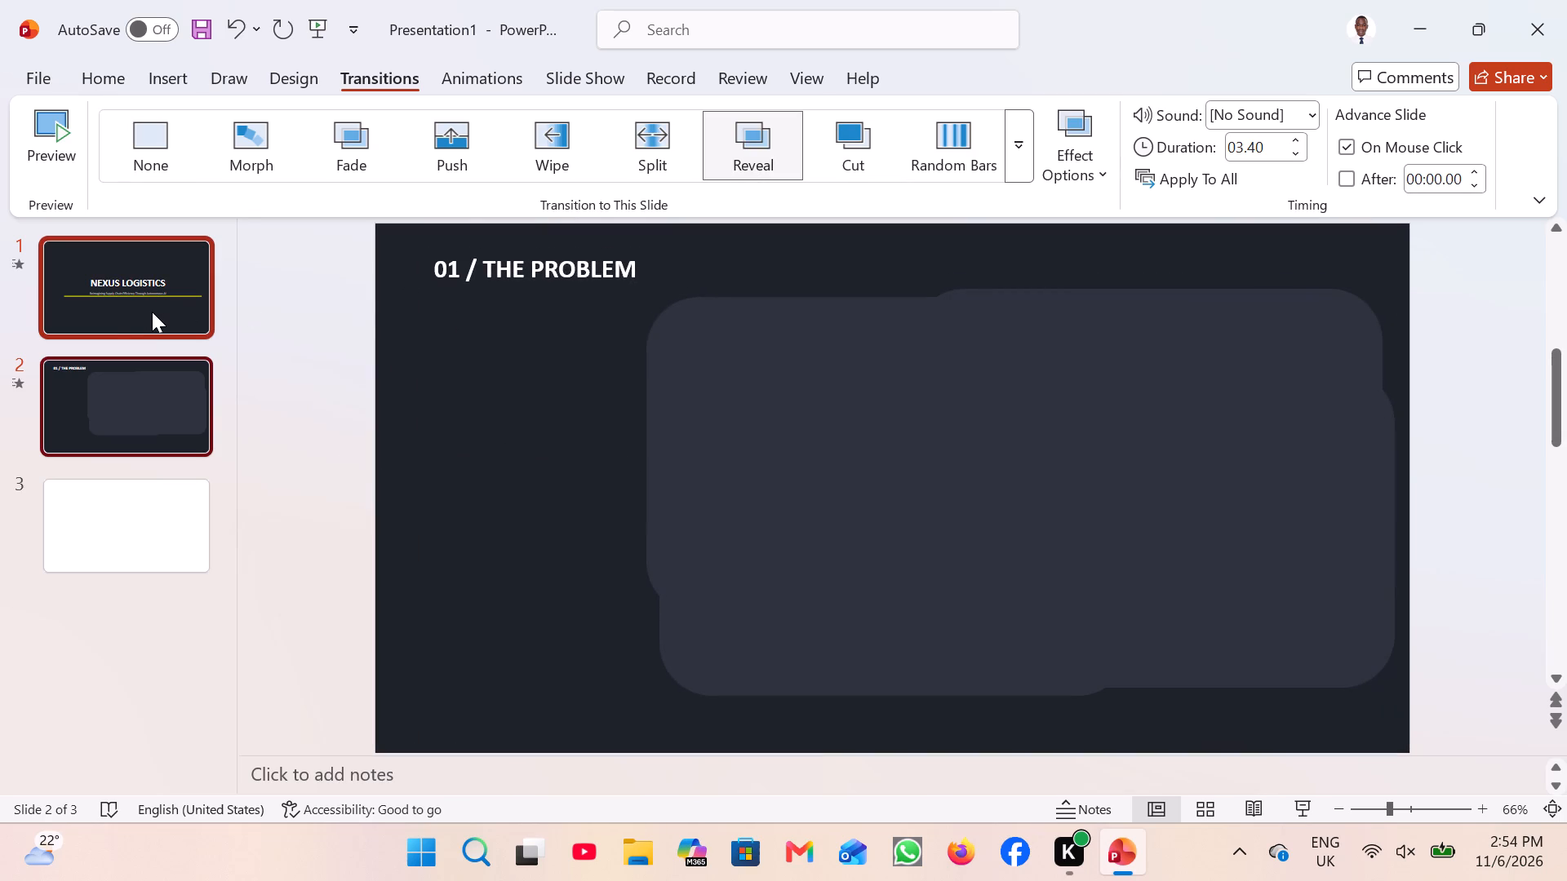
Play the slide show from the beginning and advance through all three slides to its end.
{"action": "left_click", "coordinate": [123, 297]}
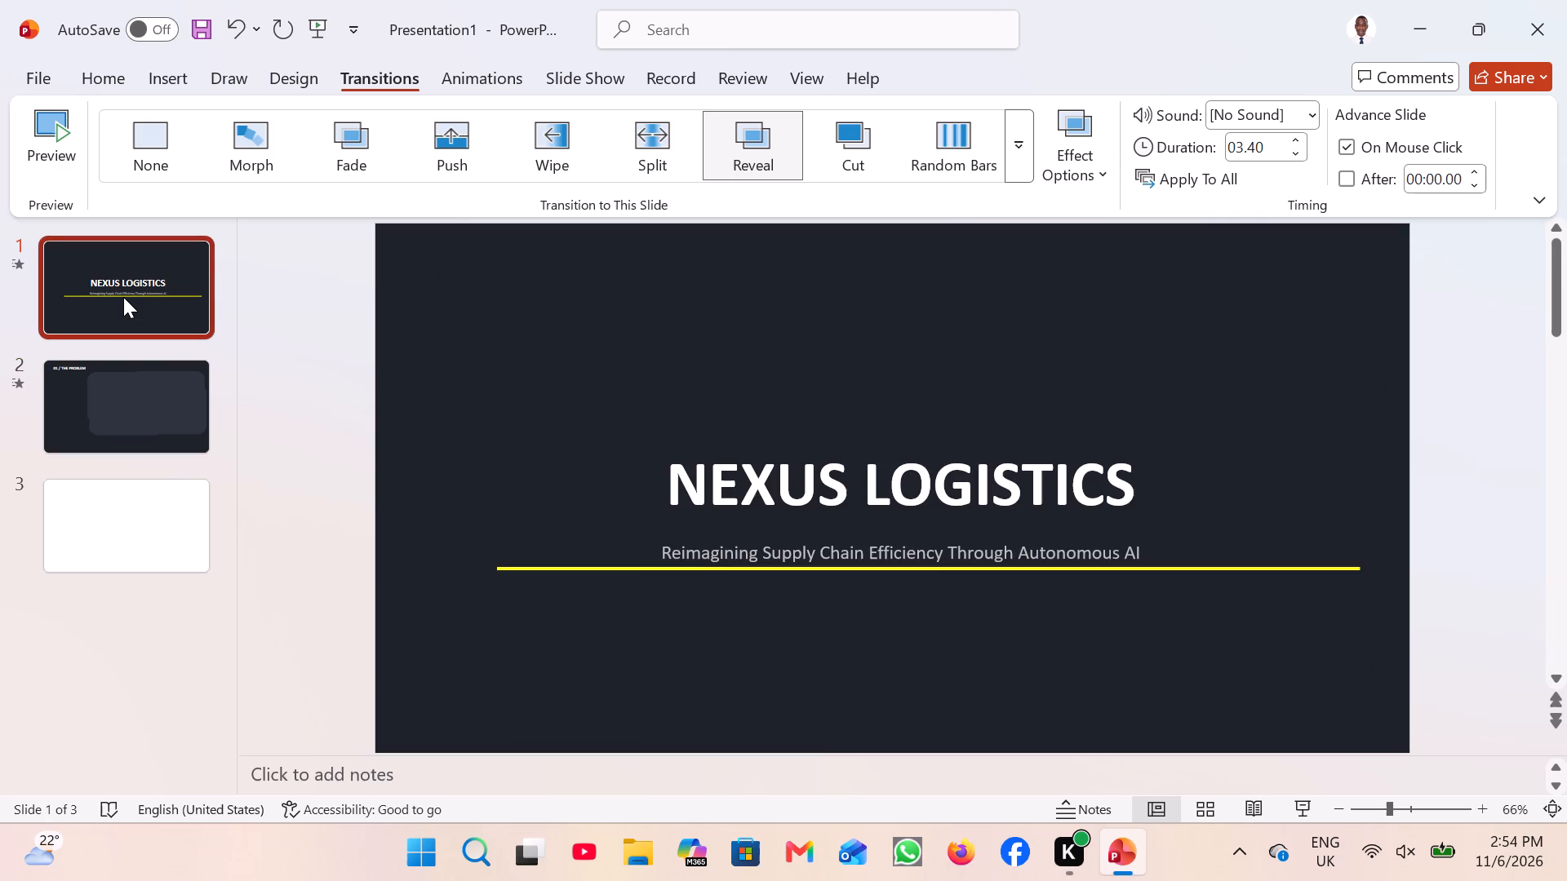
{"action": "left_click", "coordinate": [608, 82]}
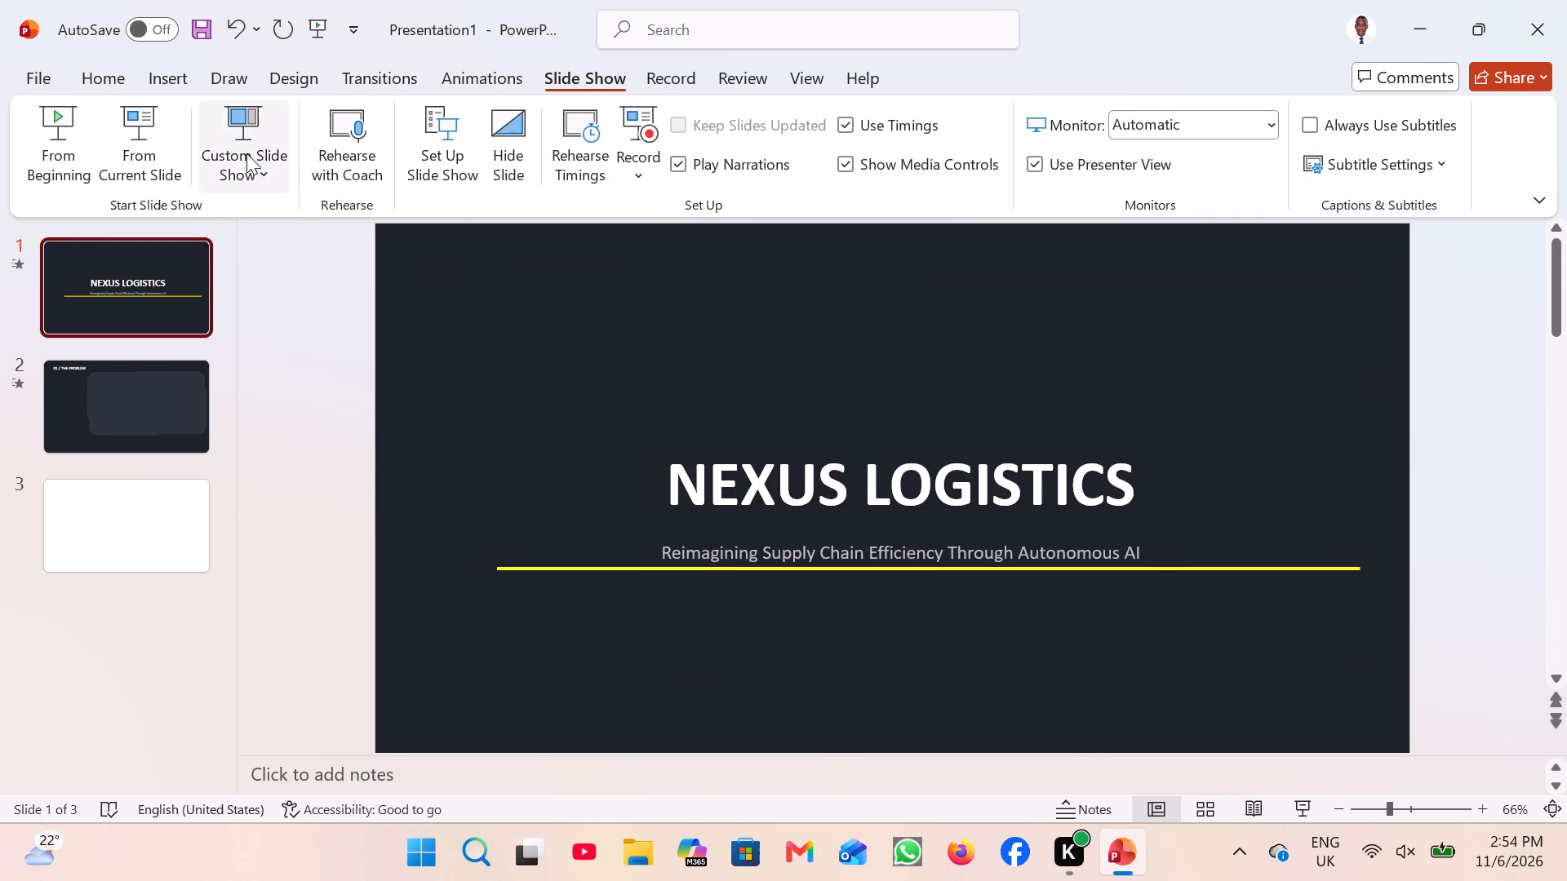
{"action": "left_click", "coordinate": [53, 157]}
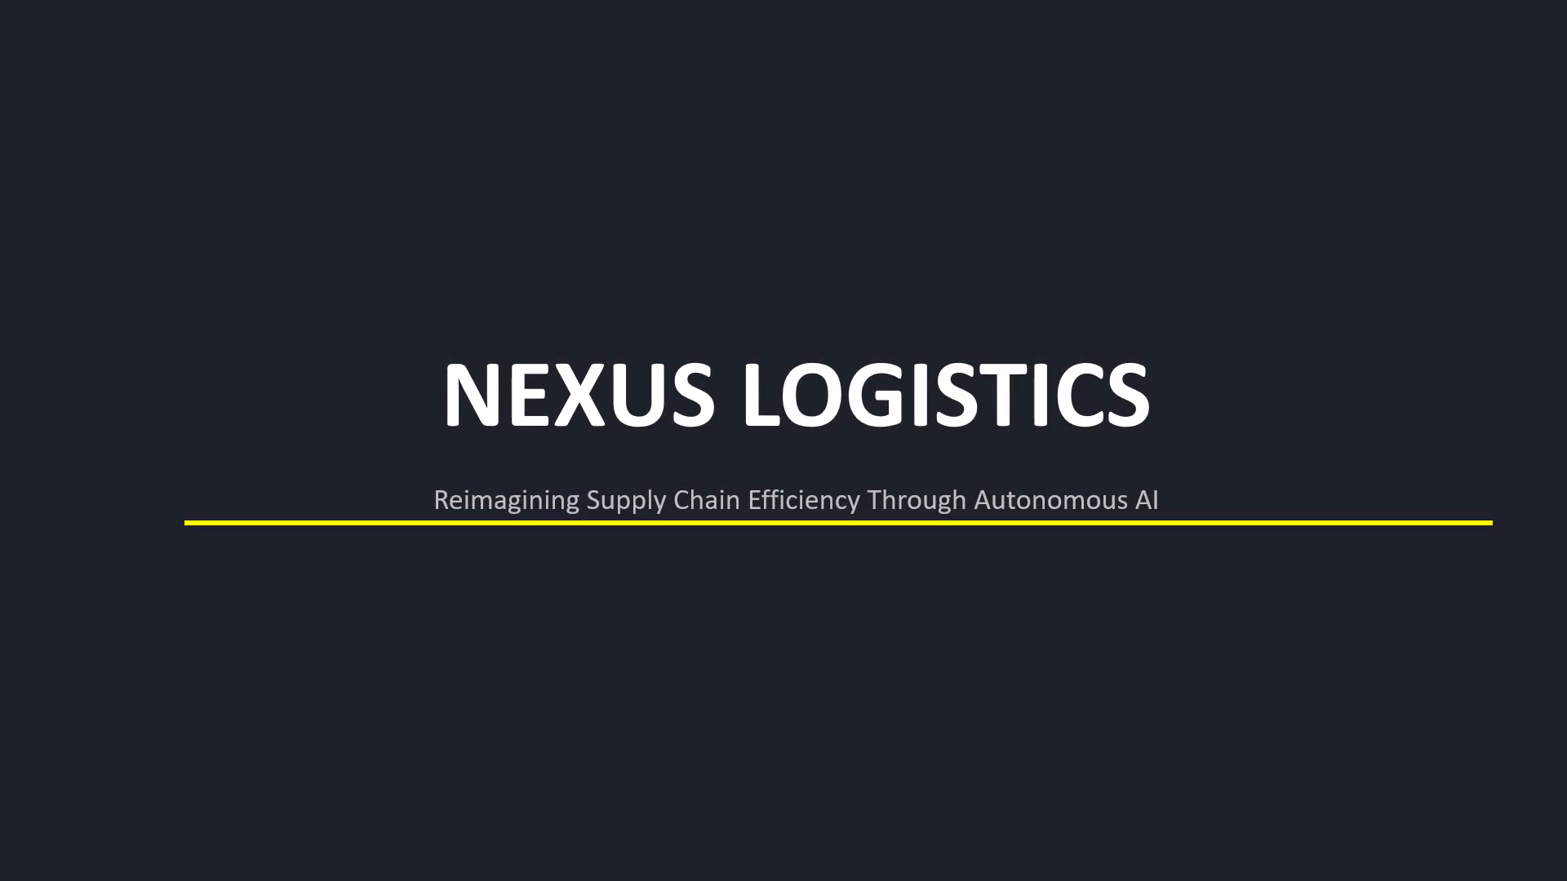
{"action": "left_click", "coordinate": [787, 781]}
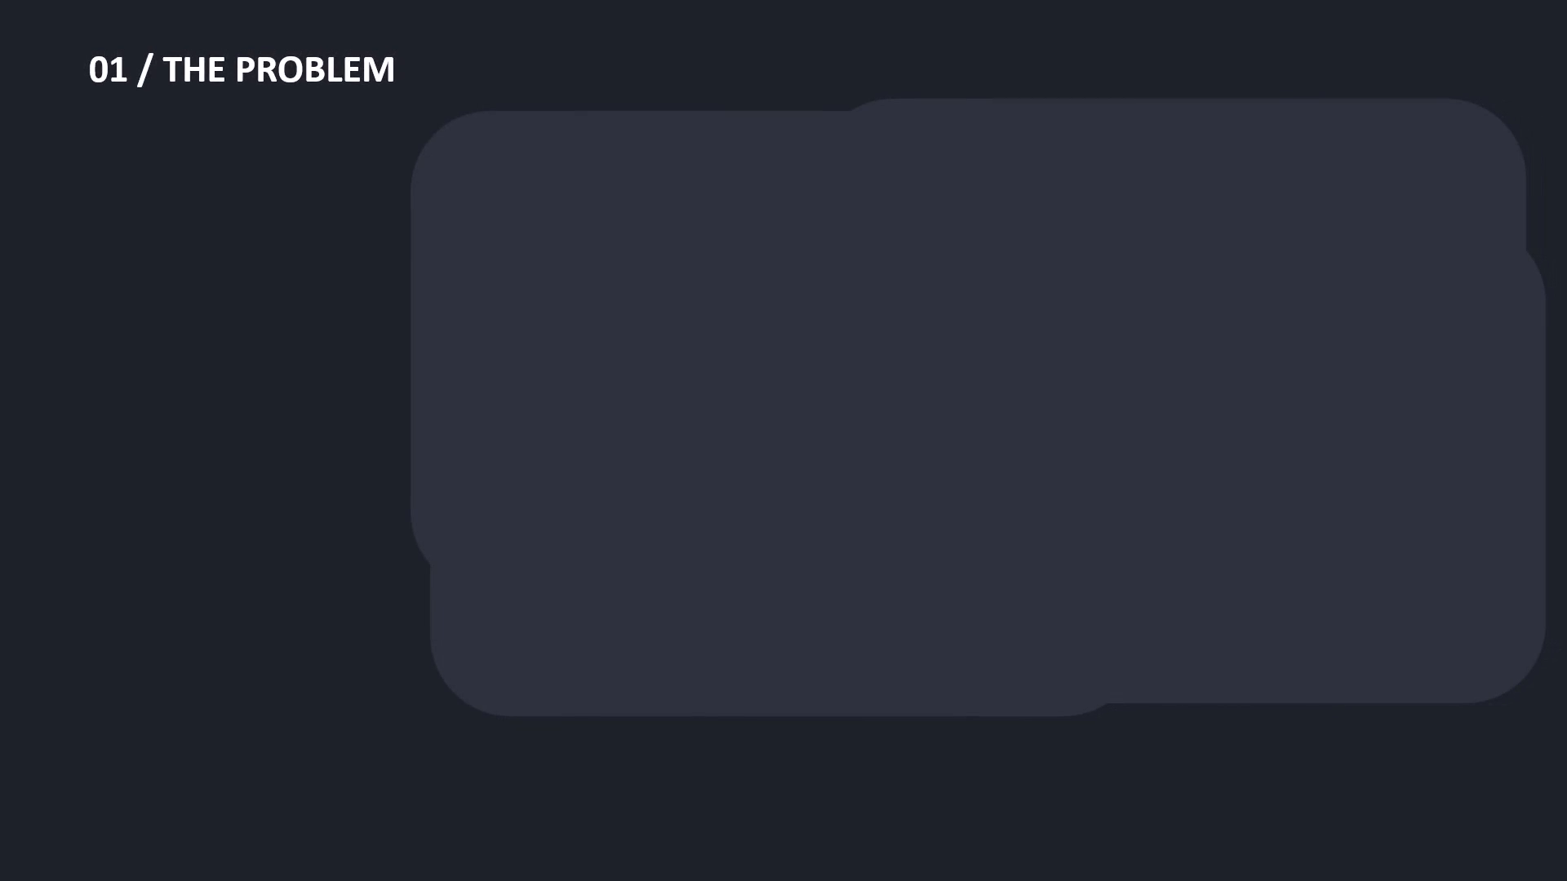
{"action": "left_click", "coordinate": [633, 792]}
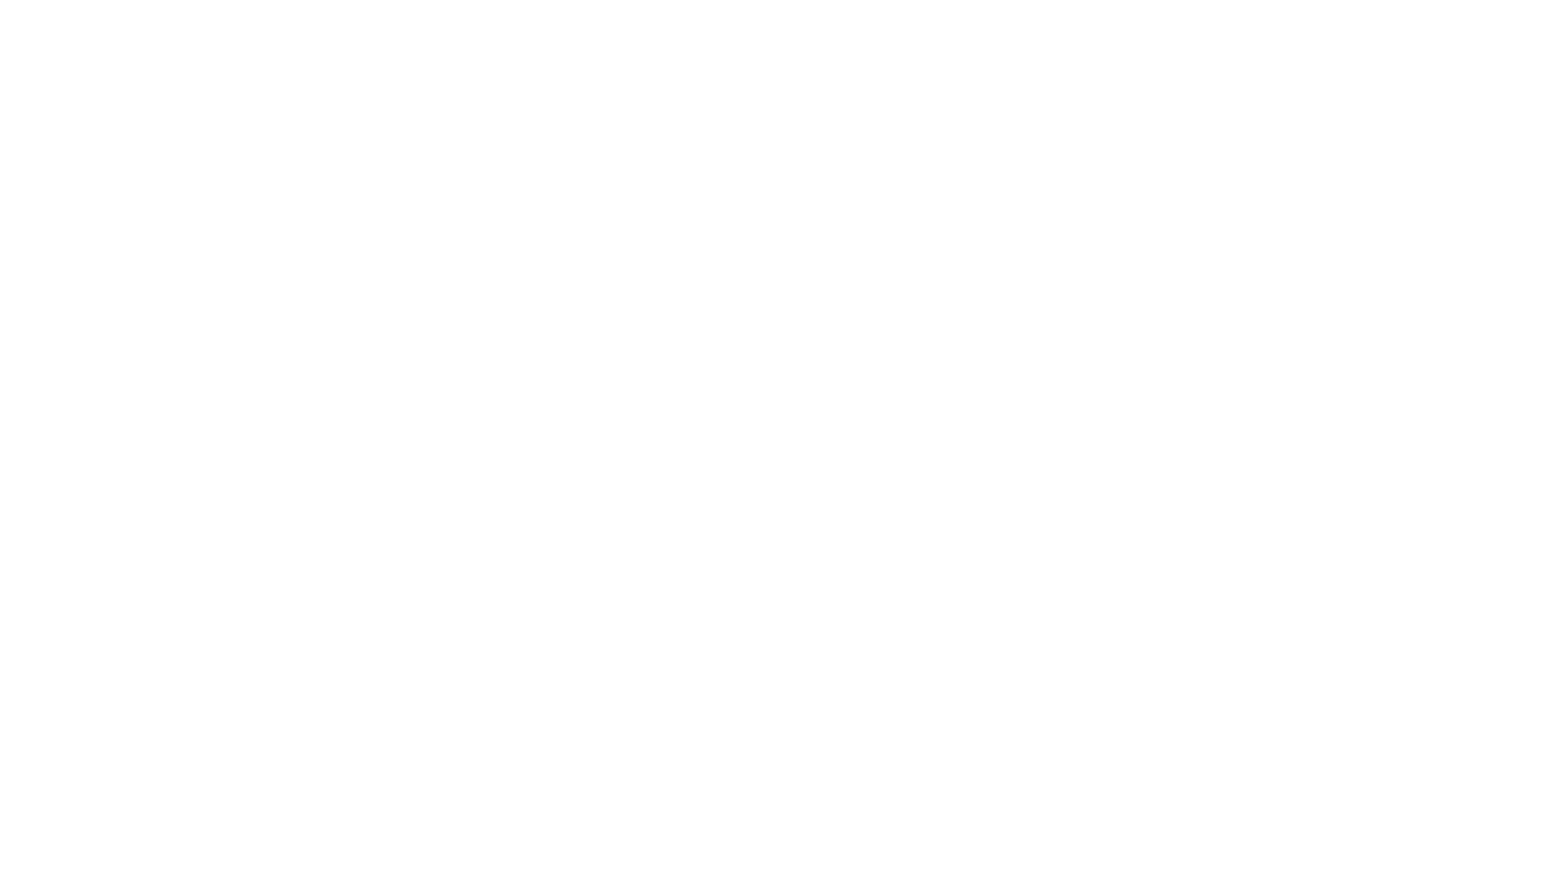
{"action": "left_click", "coordinate": [470, 713]}
{"action": "left_click", "coordinate": [470, 713]}
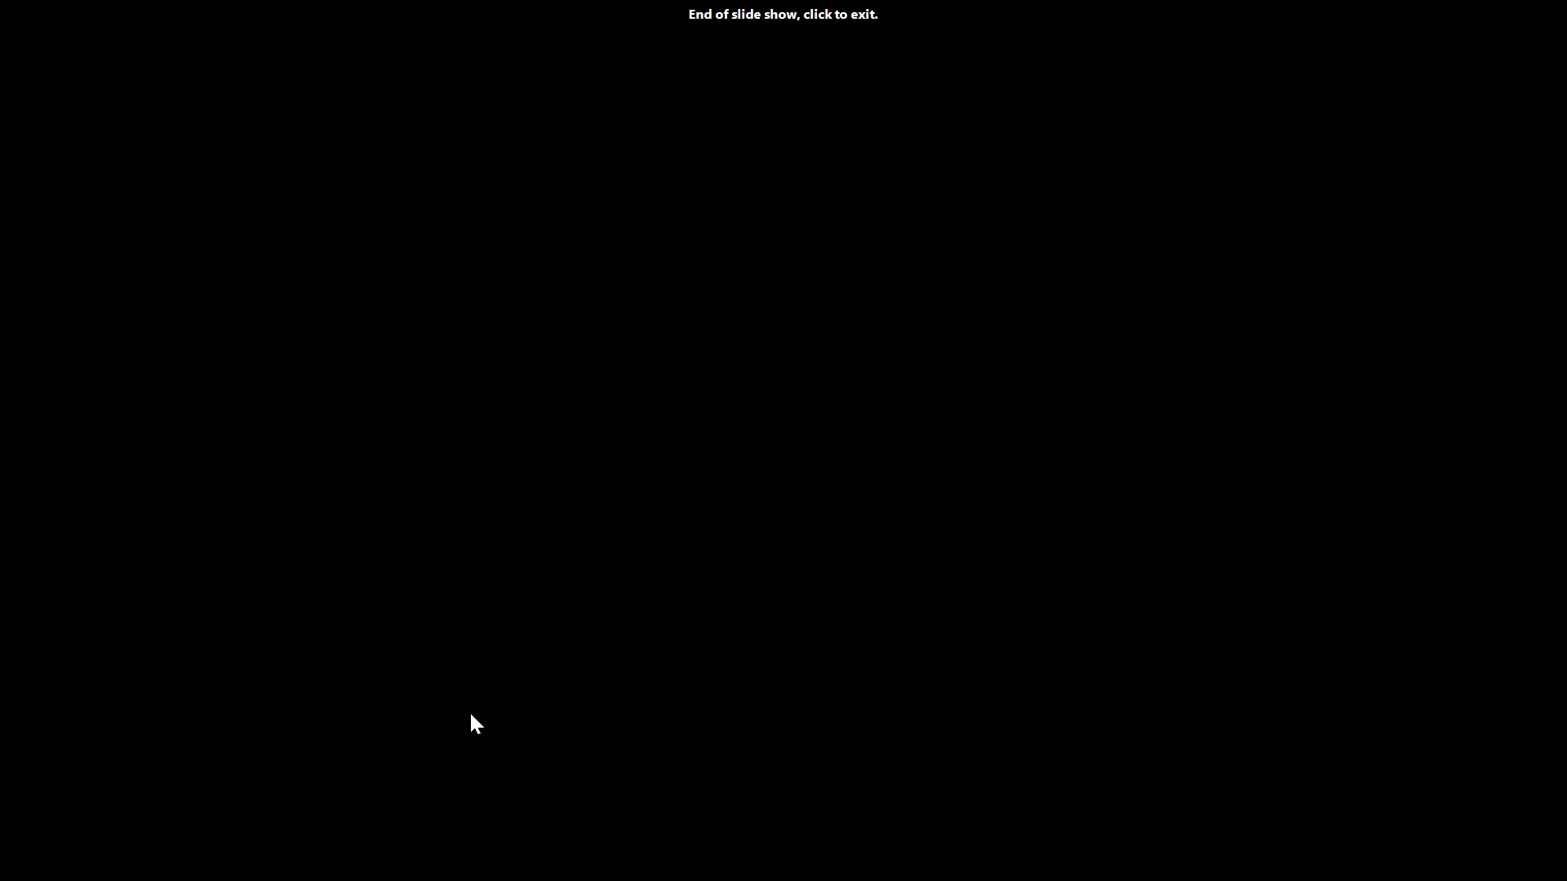